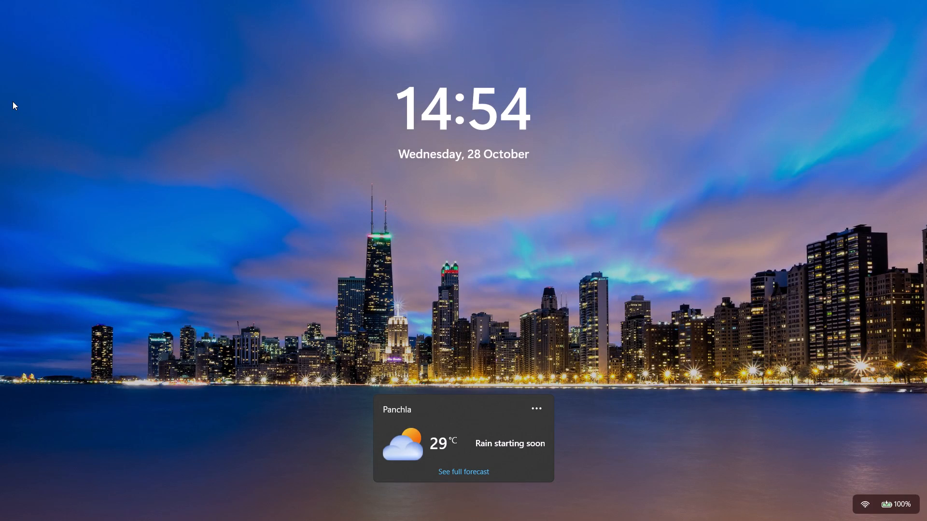
Dismiss the lock screen and return to the open BOM workbook in Excel.
{"action": "right_click", "coordinate": [6, 102]}
{"action": "left_click", "coordinate": [6, 102]}
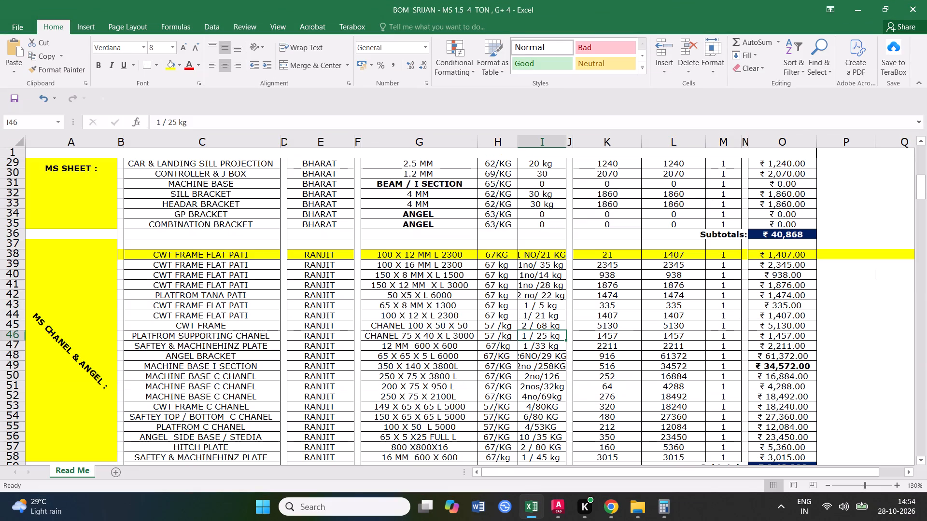
Select the entire row 38, the yellow CWT FRAME FLAT PATI entry sized 100 X 12 MM L 2300.
{"action": "left_click", "coordinate": [18, 253]}
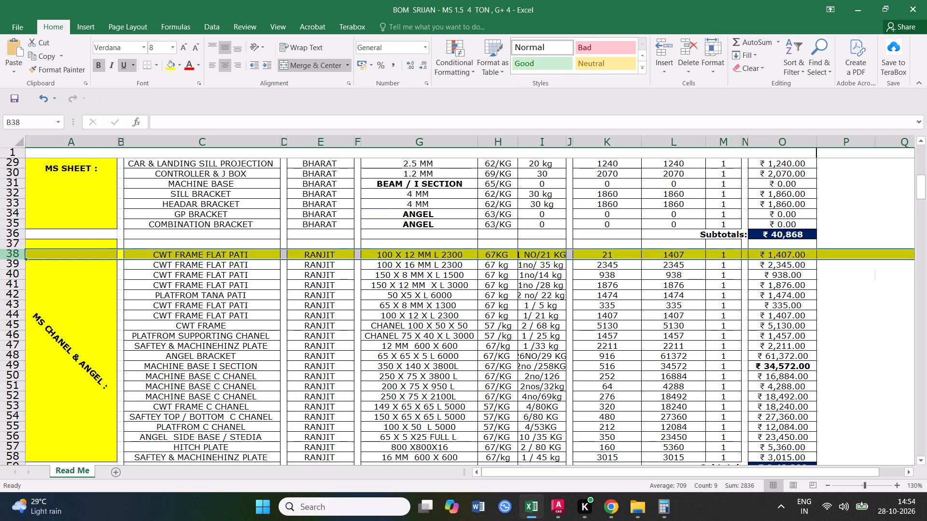
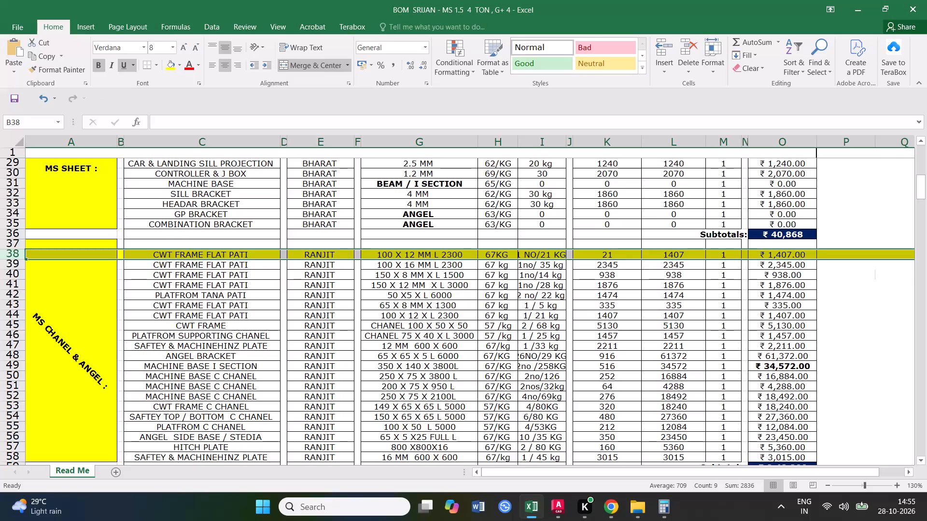
Remove the yellow fill from row 38, the 100 X 12 MM L 2300 CWT frame flat pati entry.
{"action": "left_click", "coordinate": [181, 66]}
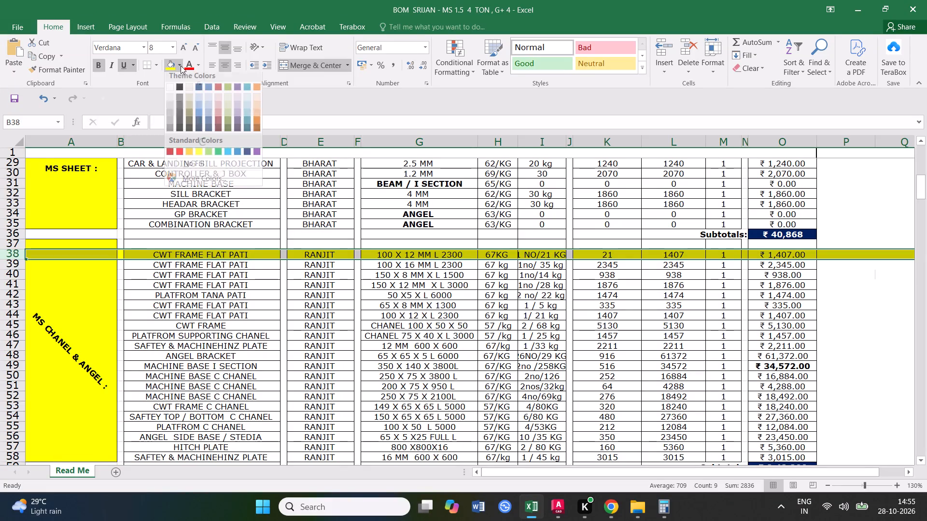
{"action": "double_click", "coordinate": [181, 66]}
{"action": "left_click", "coordinate": [181, 66]}
{"action": "left_click", "coordinate": [181, 66]}
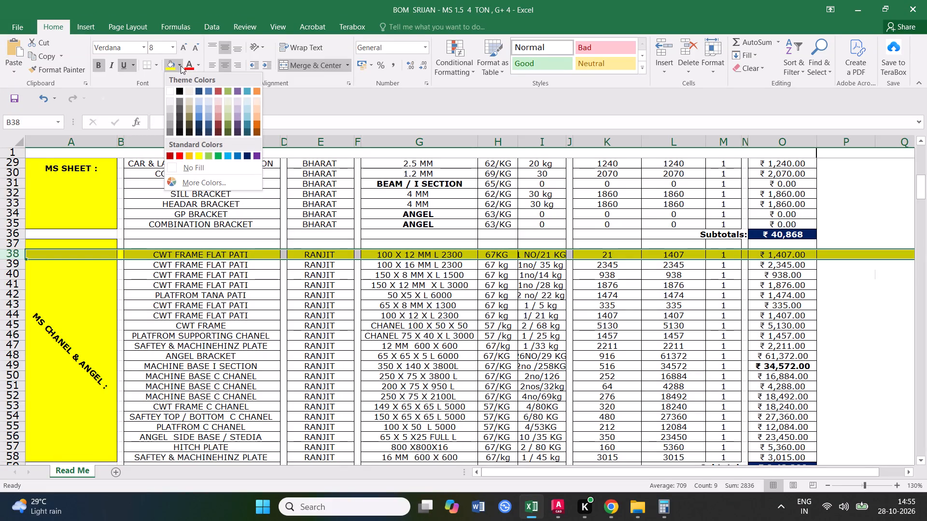
{"action": "left_click", "coordinate": [207, 167]}
{"action": "left_click", "coordinate": [240, 308]}
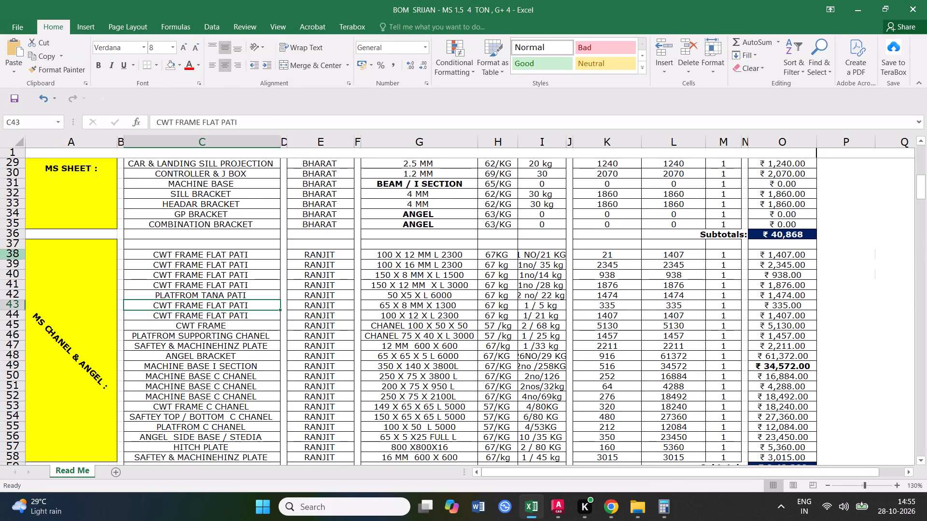
Review the CWT frame flat pati entries in rows 38 and 39, comparing their sizes and weights.
{"action": "left_click", "coordinate": [10, 253]}
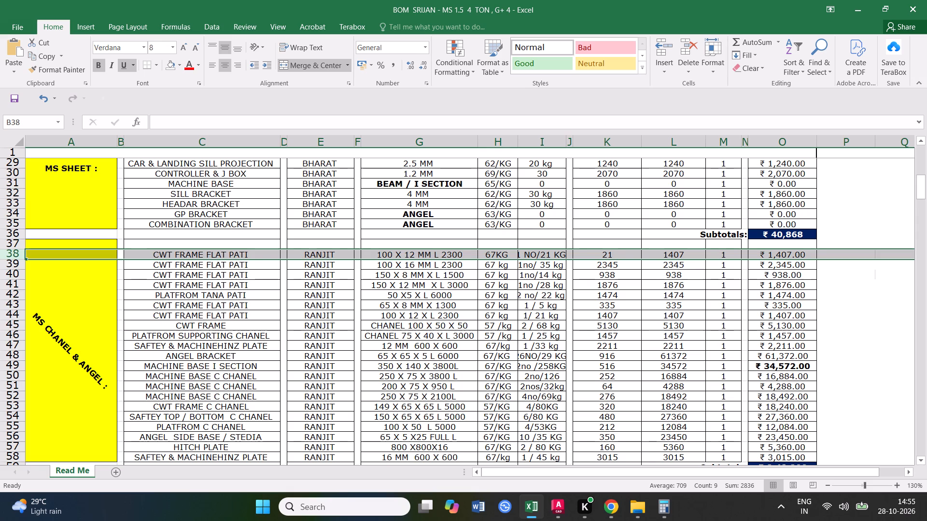
{"action": "scroll", "coordinate": [281, 287], "scroll_direction": "down", "scroll_amount": 1}
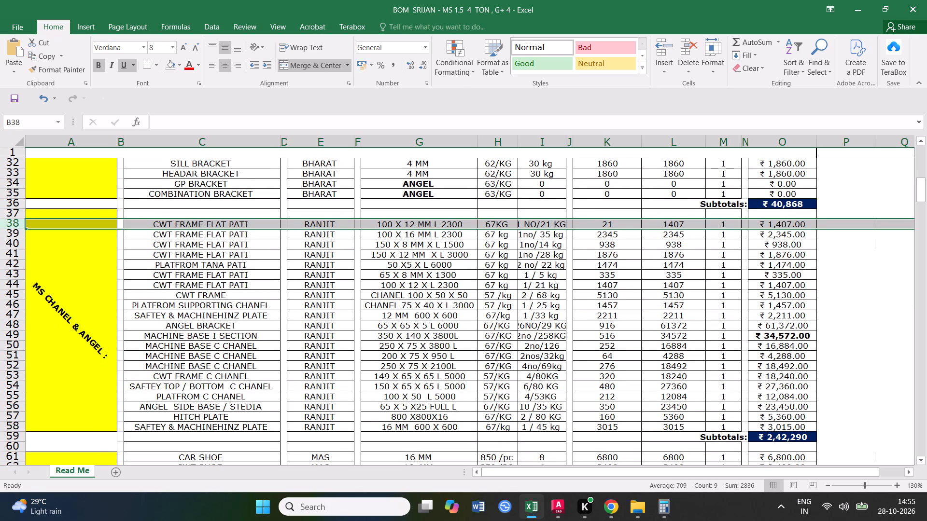
{"action": "left_click", "coordinate": [12, 224]}
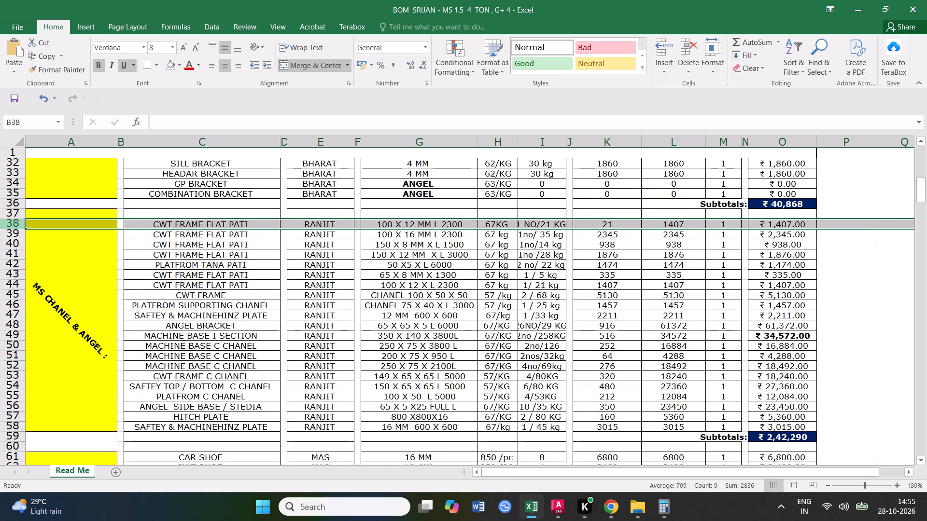
{"action": "left_click", "coordinate": [13, 234]}
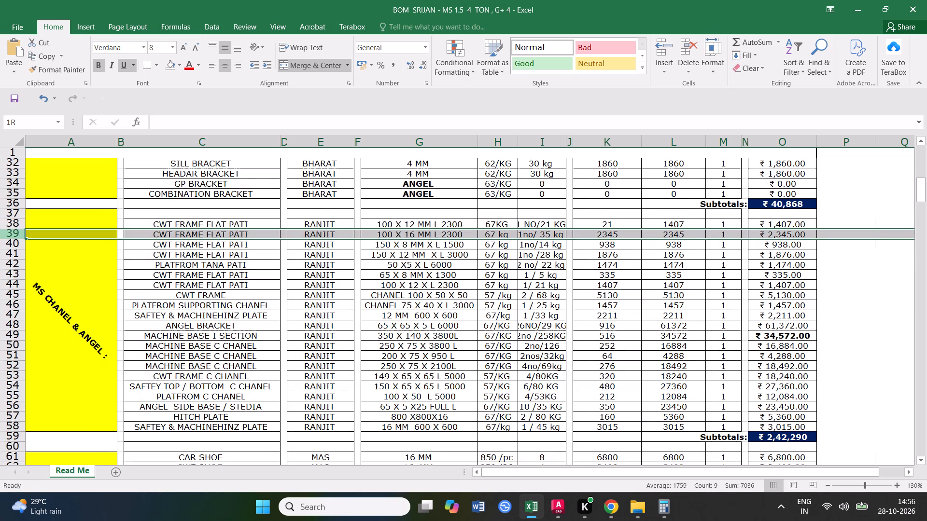
{"action": "left_click", "coordinate": [13, 222]}
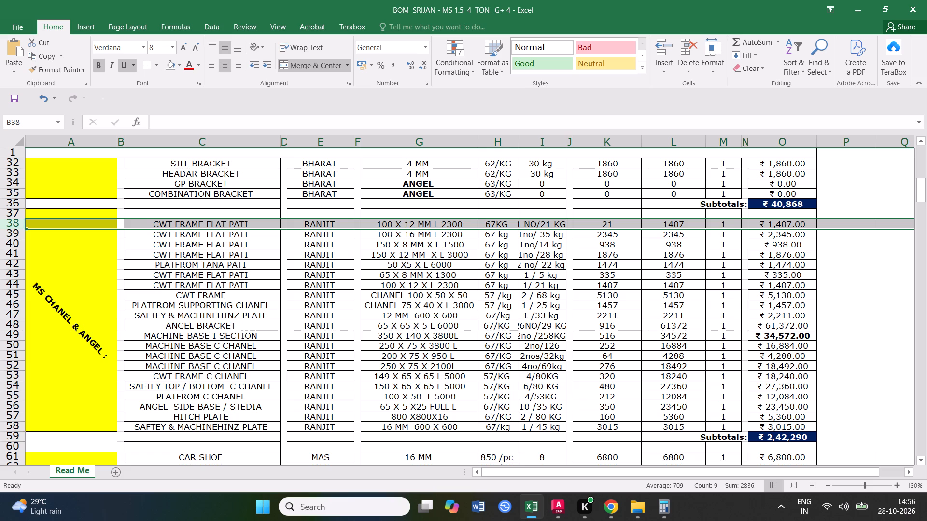
{"action": "left_click", "coordinate": [15, 222]}
Switch to the steel sheets and plates calculator in Chrome and calculate the weight for thickness 12 mm, width 100 mm, length 6000 mm.
{"action": "left_click", "coordinate": [606, 457]}
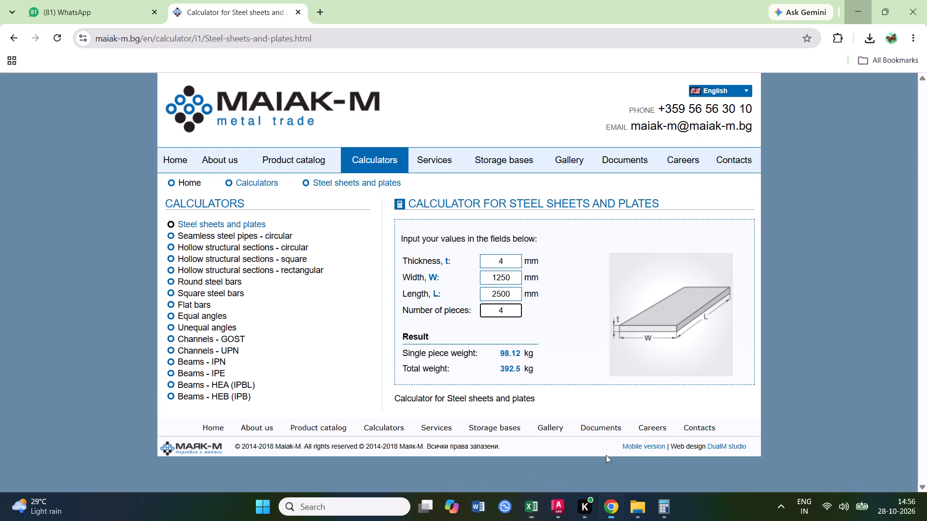
{"action": "left_click", "coordinate": [504, 262]}
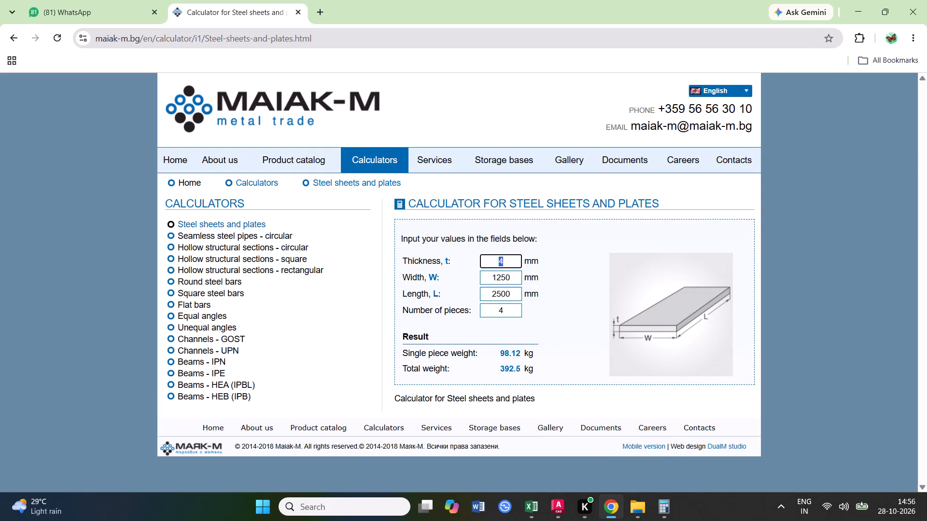
{"action": "type", "text": "12"}
{"action": "left_click_drag", "start_coordinate": [515, 276], "coordinate": [482, 283]}
{"action": "type", "text": "100"}
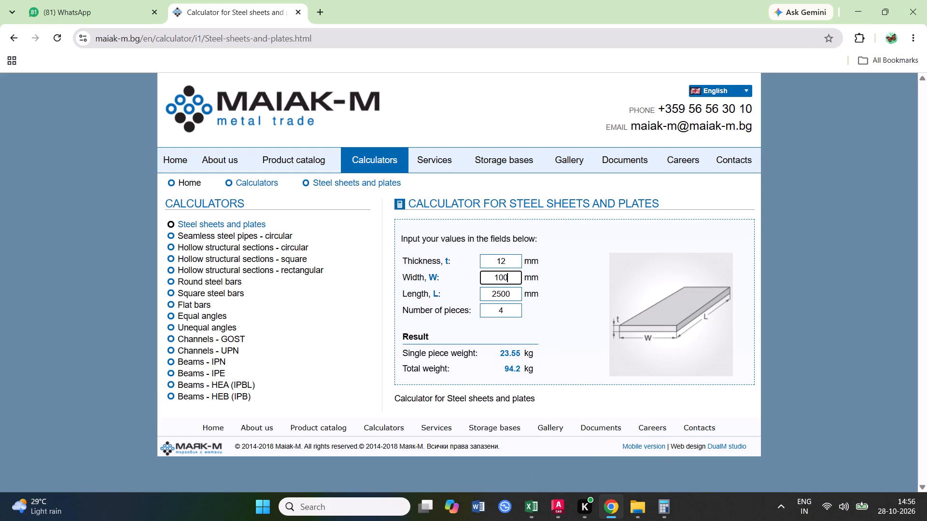
{"action": "left_click_drag", "start_coordinate": [516, 294], "coordinate": [483, 294]}
{"action": "type", "text": "6000"}
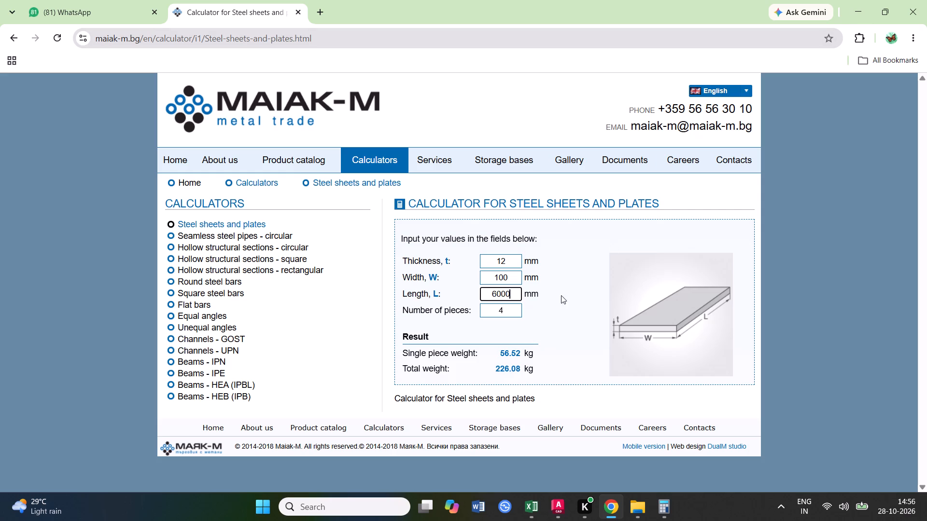
Recalculate the plate weight with the length set to 3000 mm.
{"action": "left_click_drag", "start_coordinate": [511, 292], "coordinate": [486, 295]}
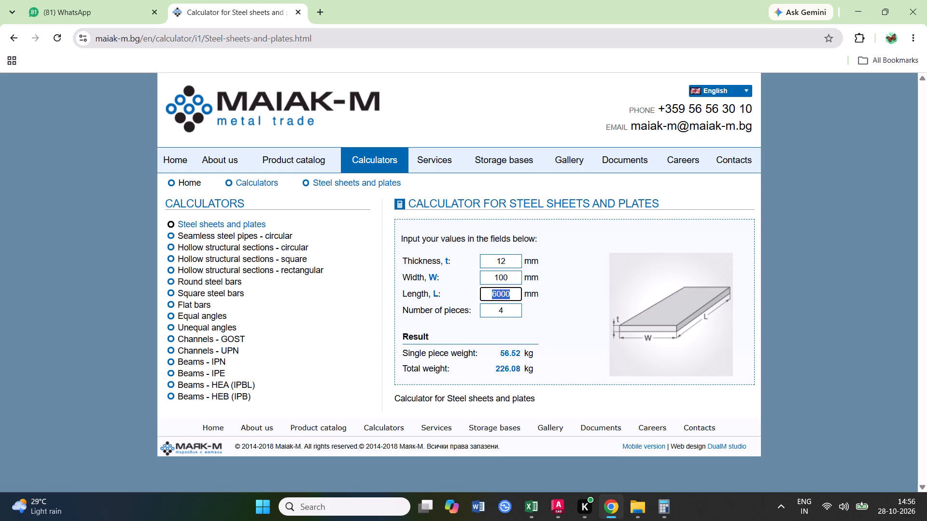
{"action": "type", "text": "300"}
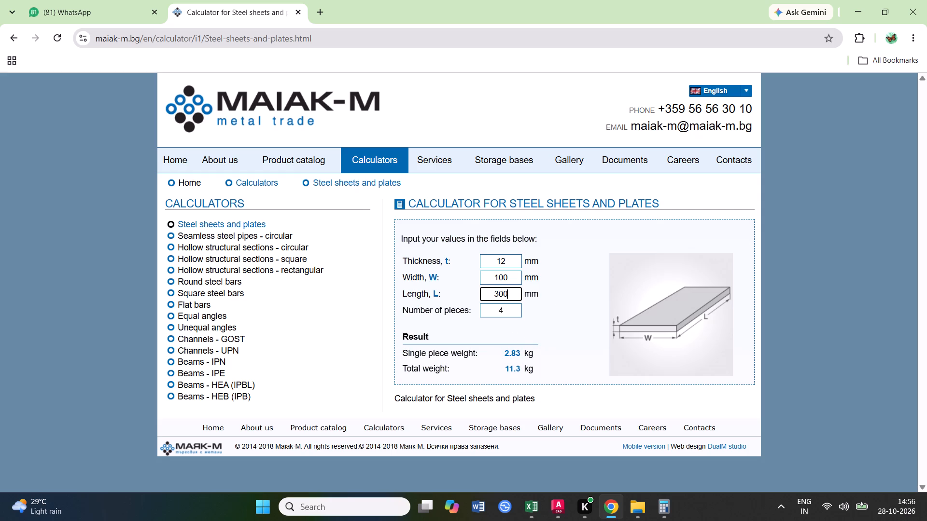
{"action": "key", "text": "0"}
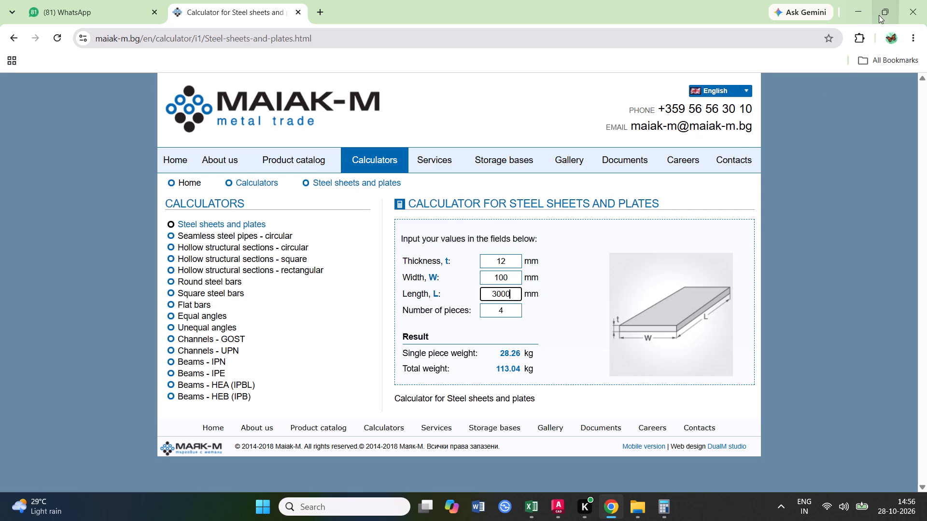
Return to the BOM workbook in Excel and go through the CWT frame flat pati entries in rows 38 to 40.
{"action": "left_click", "coordinate": [855, 16]}
{"action": "left_click", "coordinate": [488, 311]}
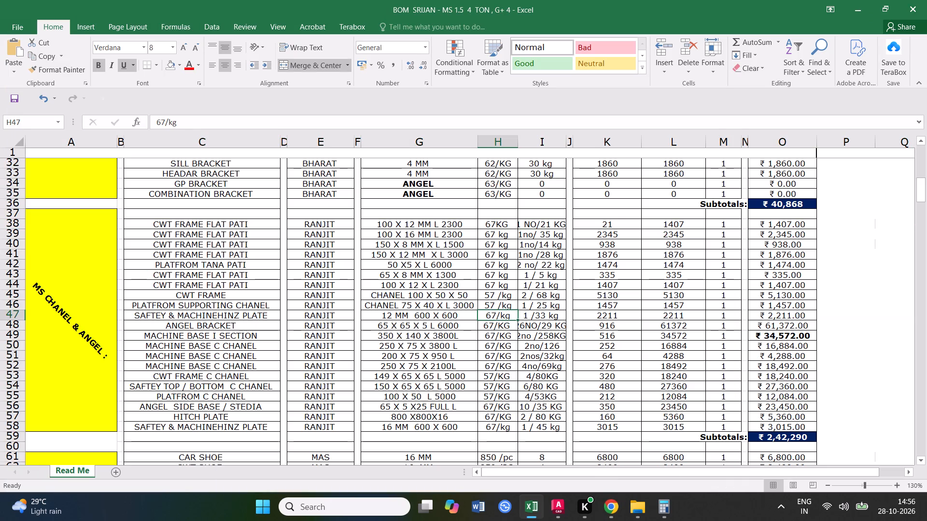
{"action": "left_click", "coordinate": [449, 225]}
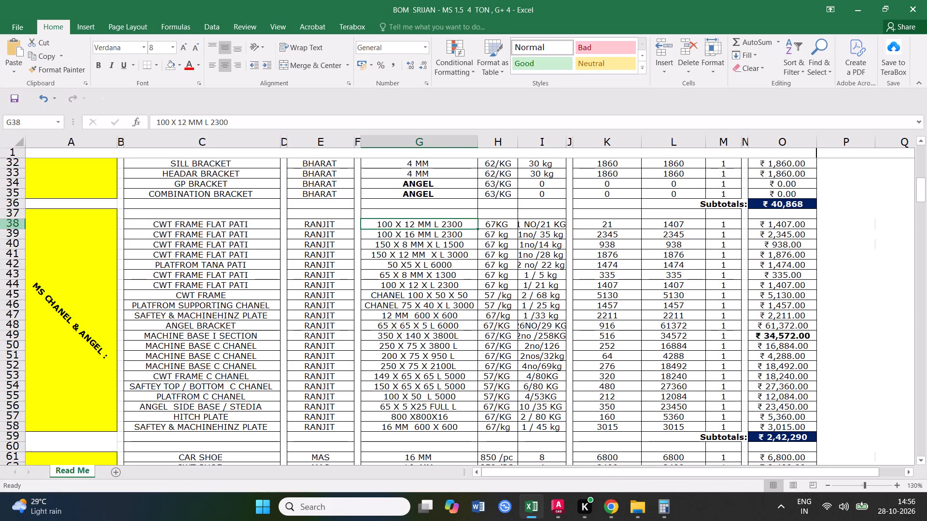
{"action": "left_click", "coordinate": [18, 222]}
{"action": "left_click", "coordinate": [12, 233]}
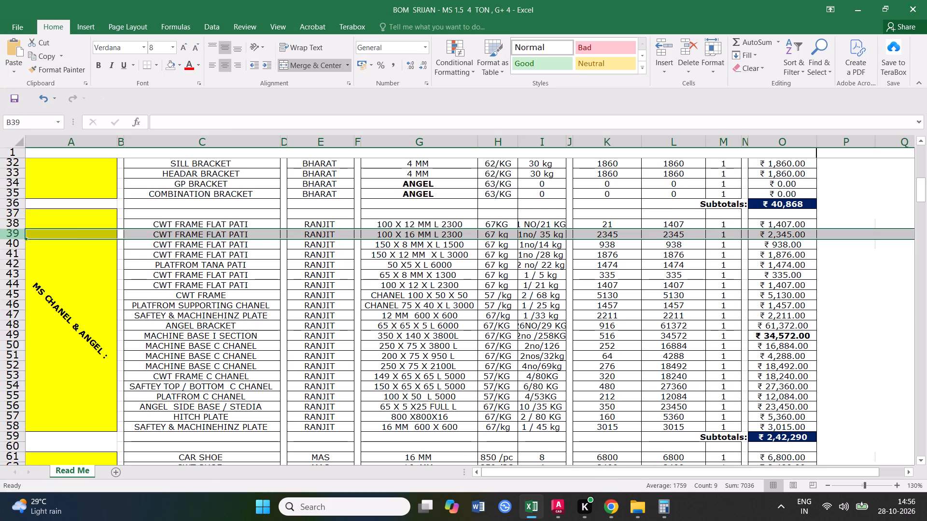
{"action": "left_click", "coordinate": [14, 245]}
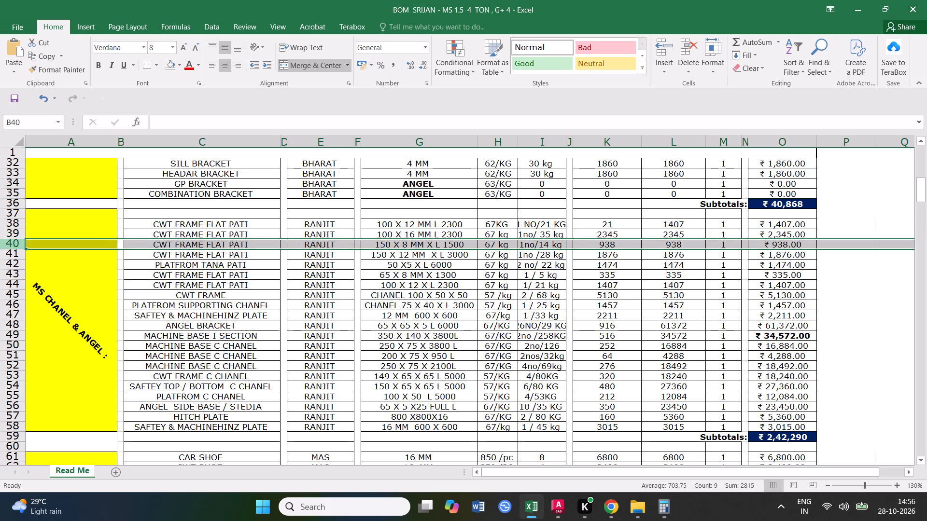
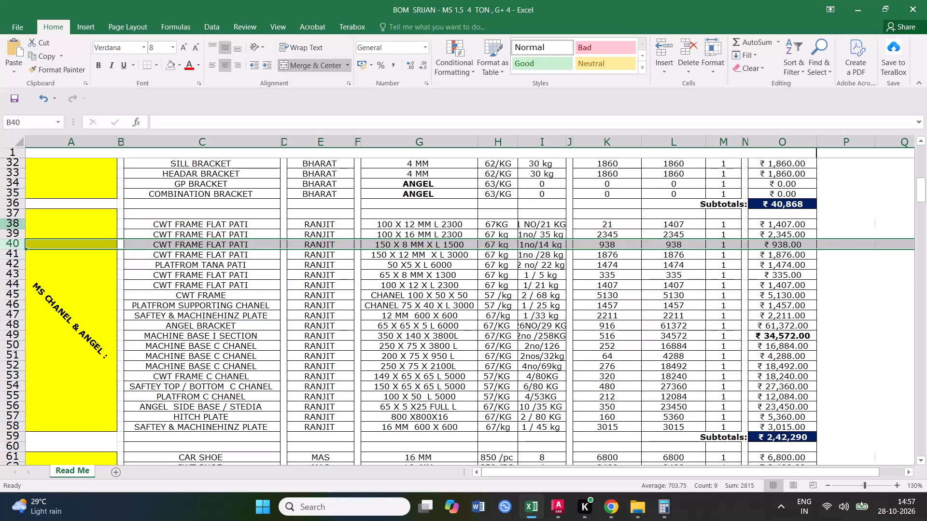
Go through the MS channel and angle entries in rows 41 to 47, checking their sizes and weights.
{"action": "left_click", "coordinate": [9, 253]}
{"action": "left_click", "coordinate": [16, 264]}
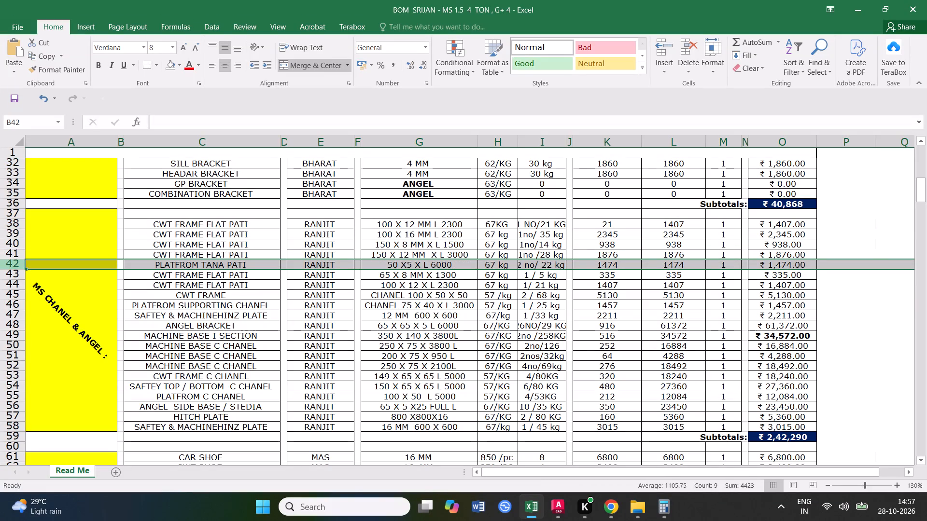
{"action": "left_click", "coordinate": [15, 275]}
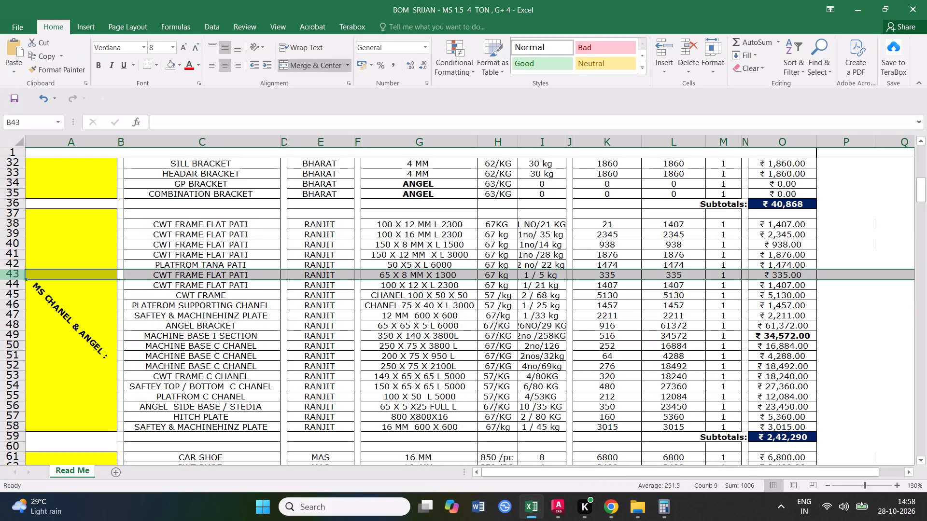
{"action": "left_click", "coordinate": [12, 283]}
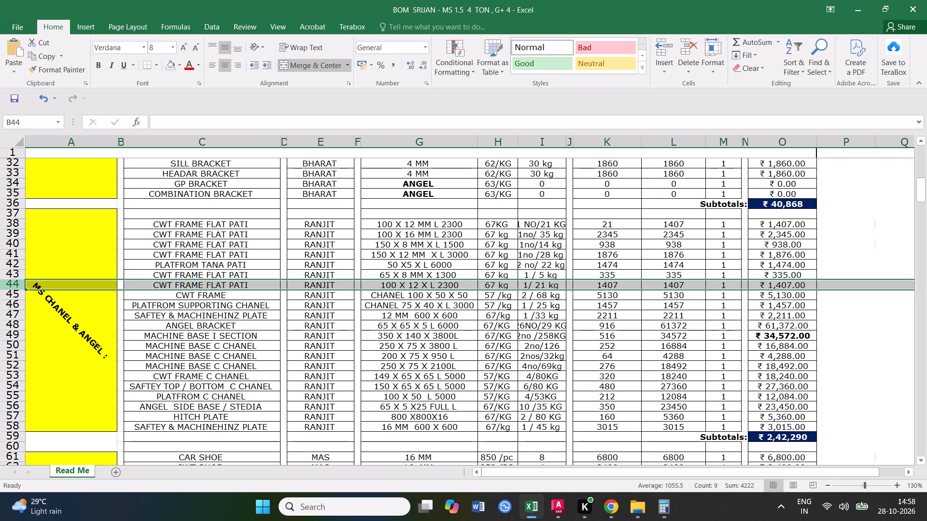
{"action": "left_click", "coordinate": [14, 294]}
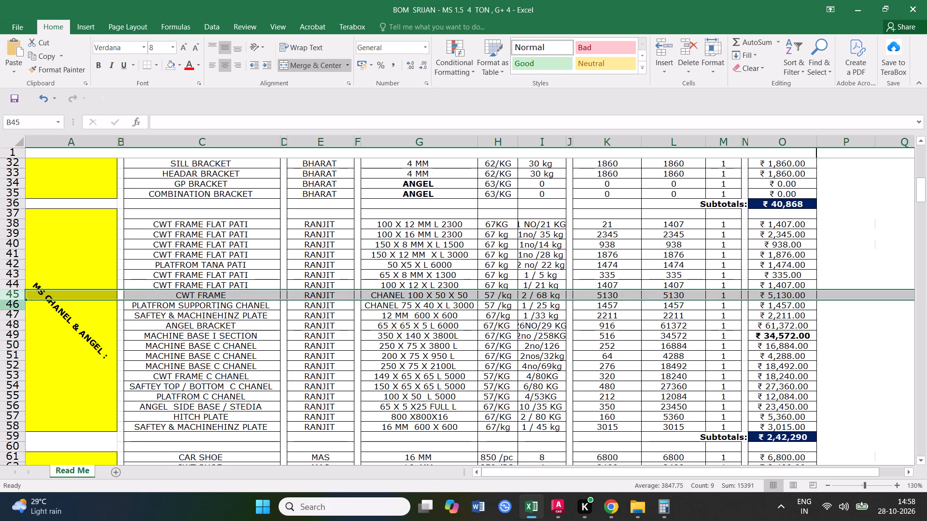
{"action": "left_click", "coordinate": [18, 305]}
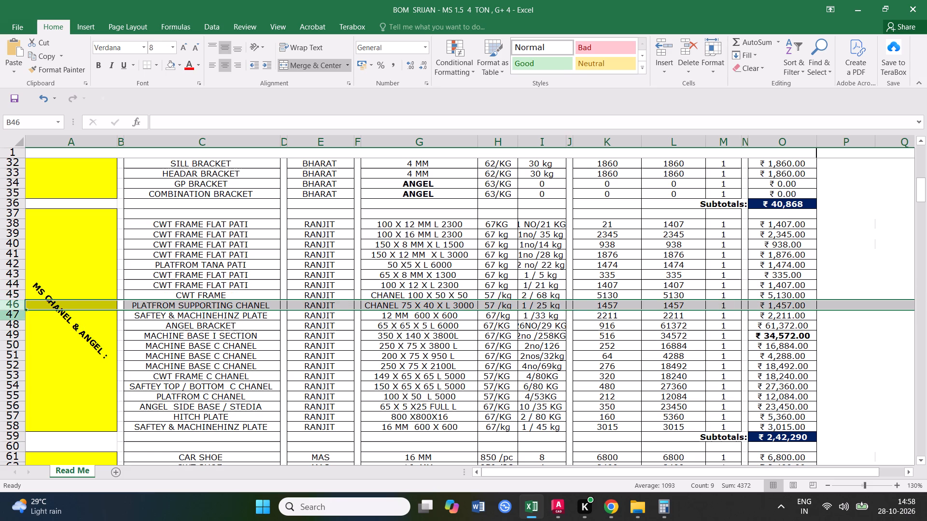
{"action": "left_click", "coordinate": [18, 316]}
Change the ANGEL BRACKET quantity in cell I48 to 25NO/29 KG.
{"action": "scroll", "coordinate": [18, 313], "scroll_direction": "down", "scroll_amount": 1}
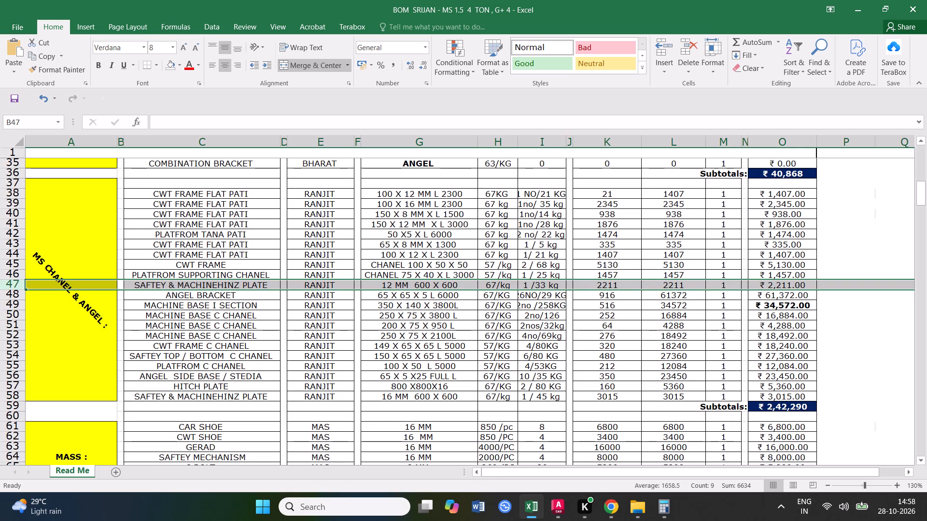
{"action": "left_click", "coordinate": [14, 295]}
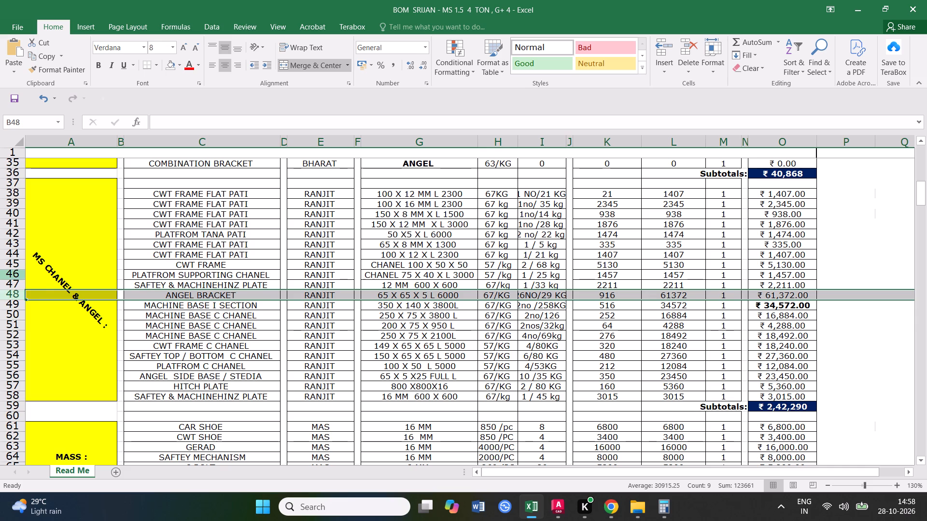
{"action": "left_click", "coordinate": [523, 293]}
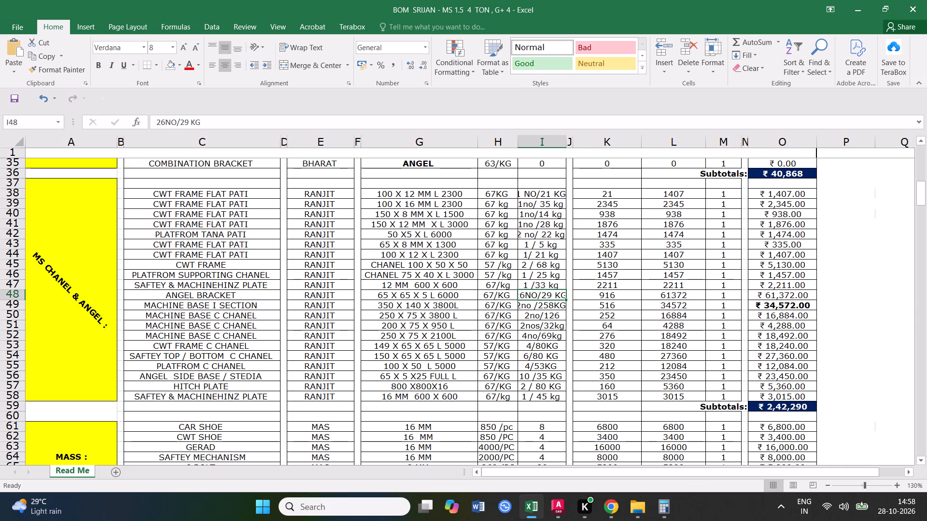
{"action": "left_click_drag", "start_coordinate": [164, 121], "coordinate": [156, 121]}
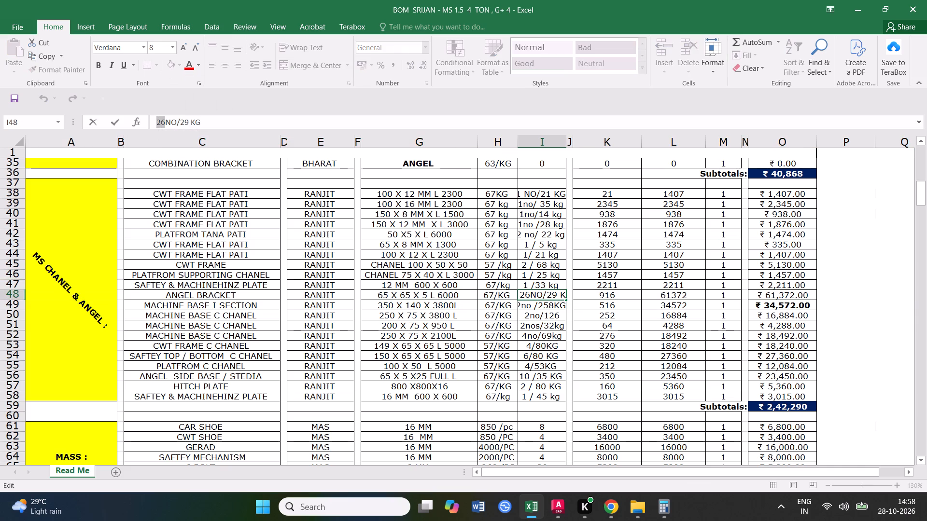
{"action": "type", "text": "25"}
{"action": "left_click", "coordinate": [521, 327]}
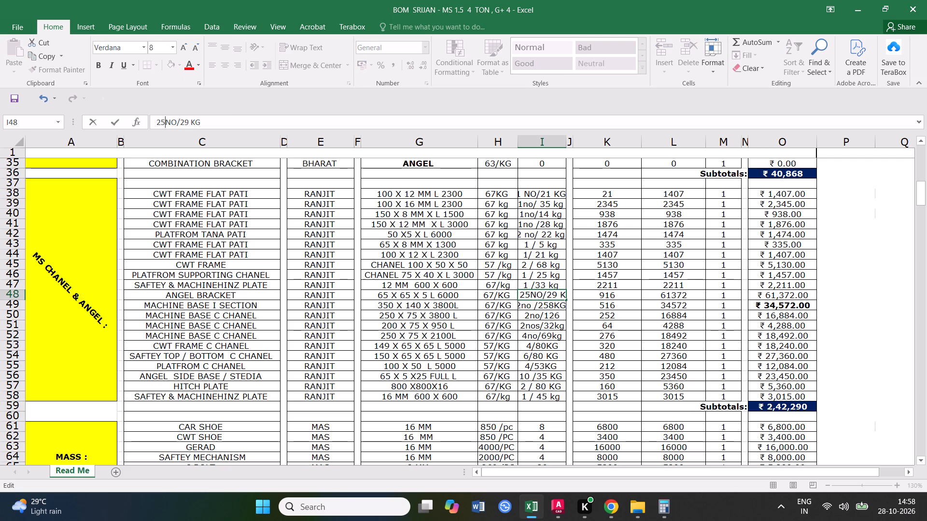
{"action": "left_click", "coordinate": [547, 296]}
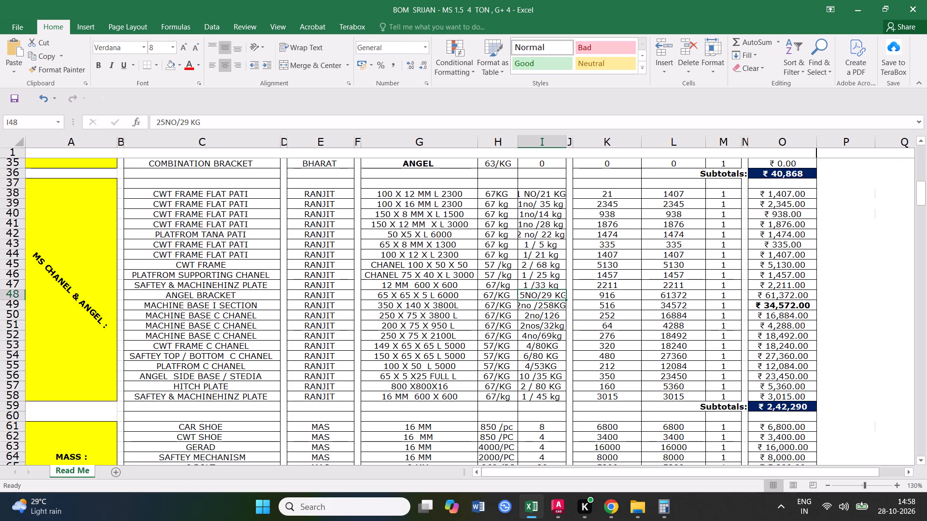
Calculate 25 × 29 in Calculator and enter 725 as the ANGEL BRACKET value in cell K48.
{"action": "left_click", "coordinate": [610, 294]}
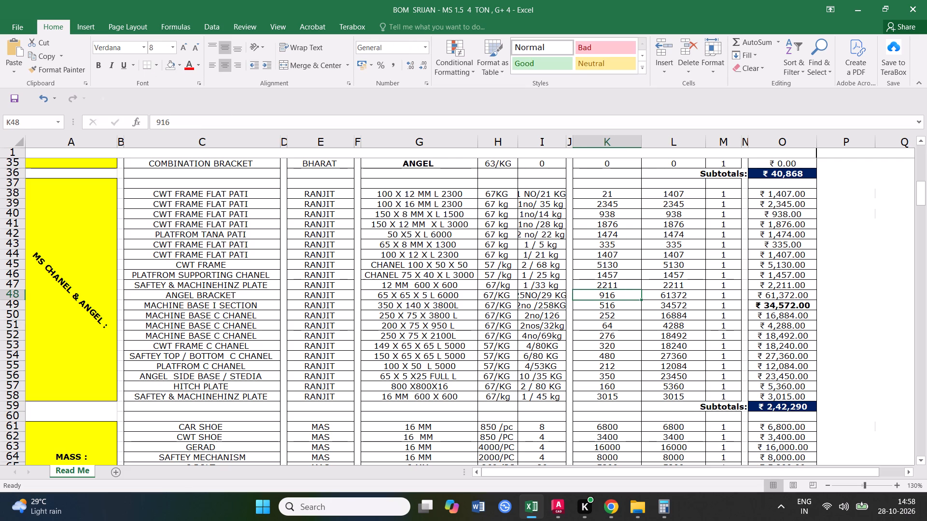
{"action": "type", "text": "25*"}
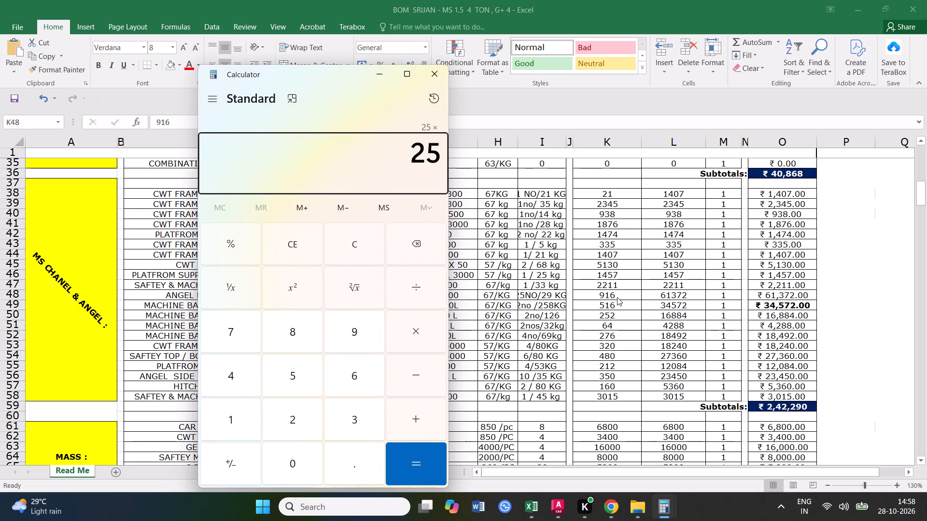
{"action": "type", "text": "29"}
{"action": "key", "text": "Return"}
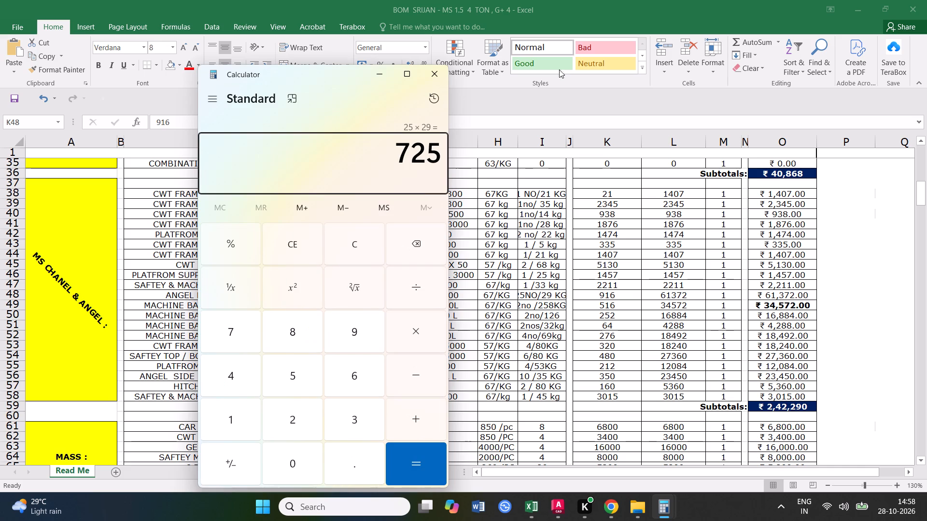
{"action": "left_click", "coordinate": [438, 77]}
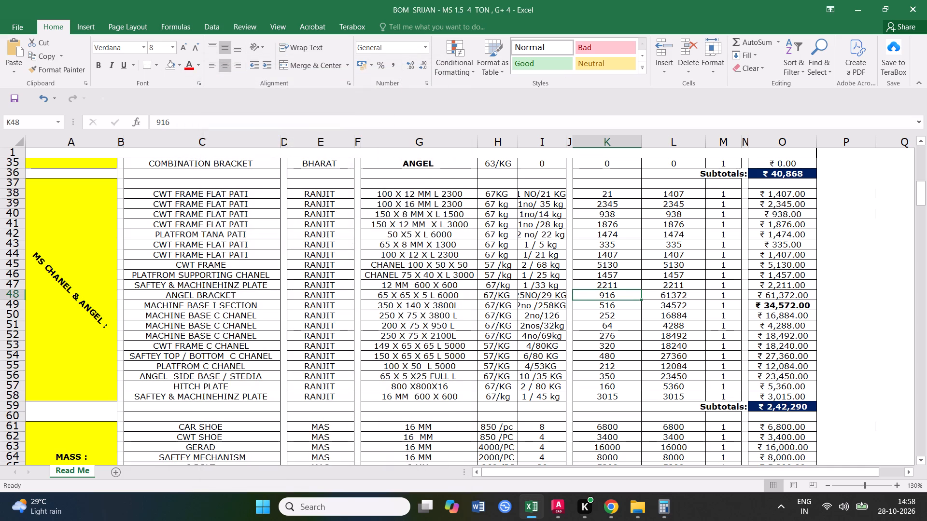
{"action": "type", "text": "725"}
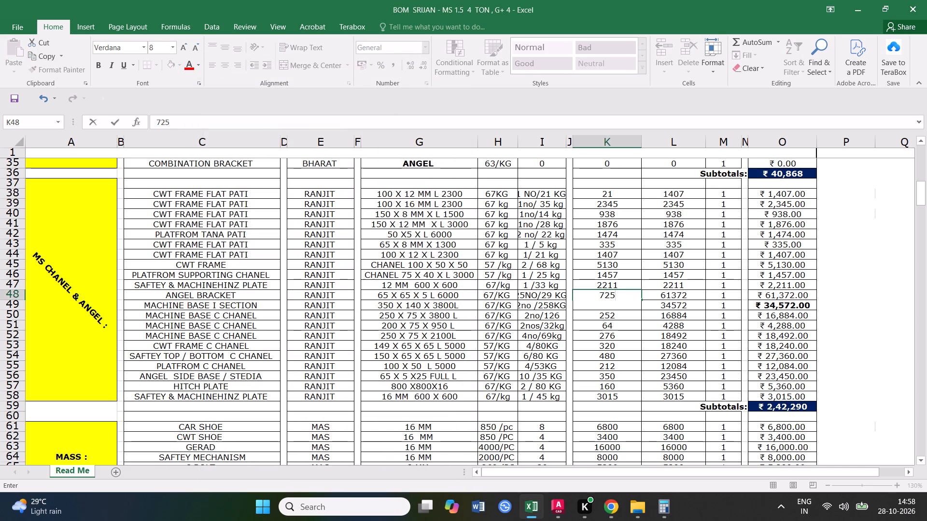
{"action": "left_click", "coordinate": [623, 296]}
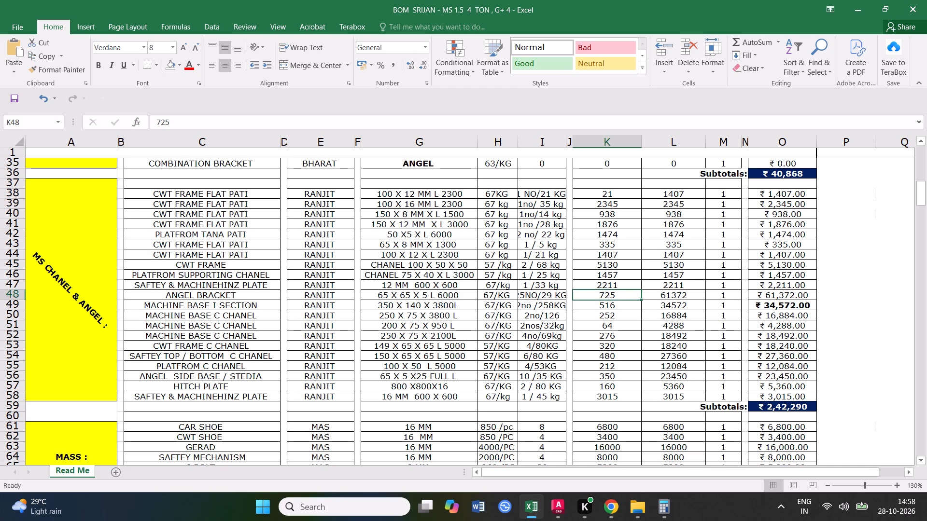
Calculate 725 × 67 in Calculator and enter 48575 as the ANGEL BRACKET amount in cell L48.
{"action": "type", "text": "725*67"}
{"action": "key", "text": "Return"}
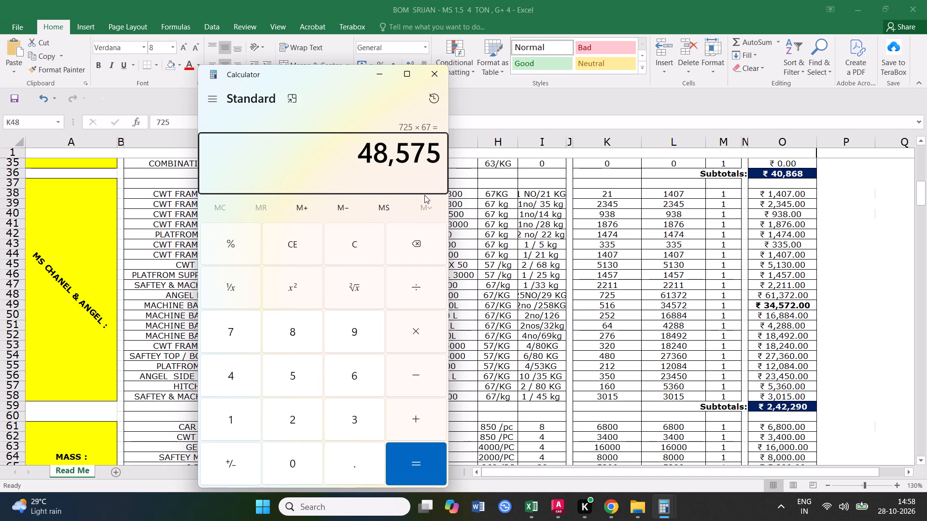
{"action": "left_click", "coordinate": [441, 74]}
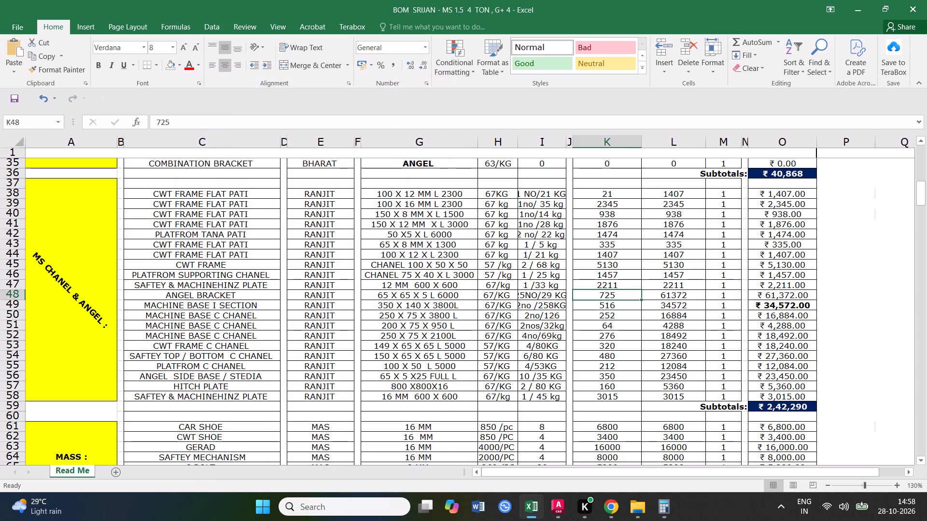
{"action": "left_click", "coordinate": [680, 298]}
{"action": "type", "text": "48575"}
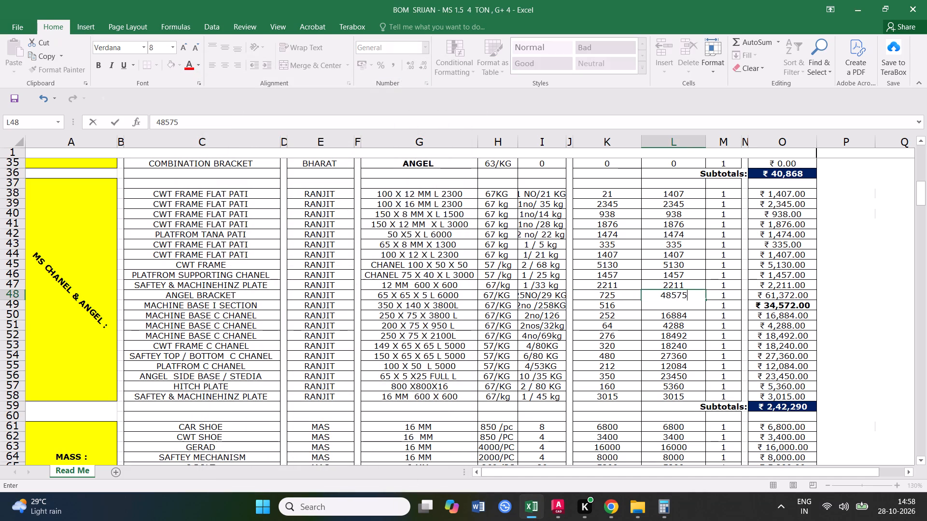
{"action": "left_click", "coordinate": [703, 329]}
{"action": "left_click", "coordinate": [679, 294]}
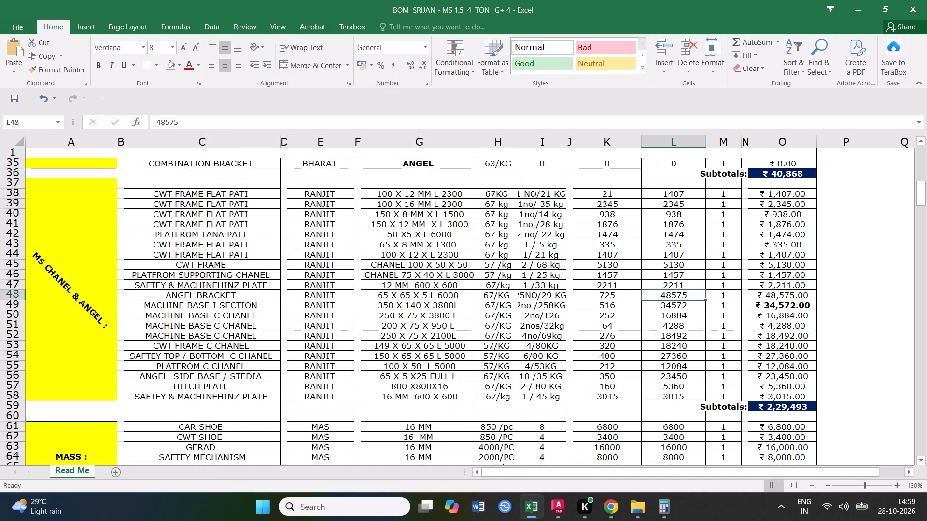
Make the MACHINE BASE I SECTION name in cell C49 bold.
{"action": "left_click", "coordinate": [203, 296]}
{"action": "left_click", "coordinate": [203, 303]}
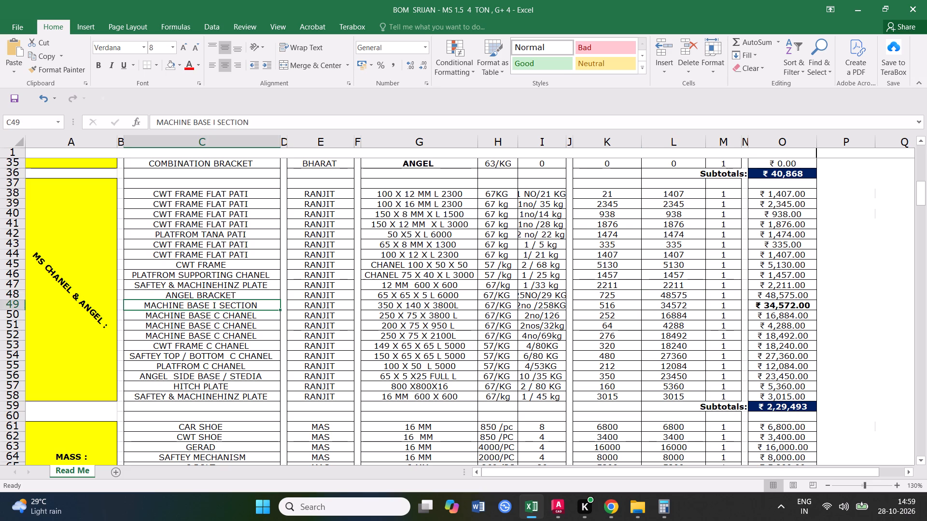
{"action": "left_click", "coordinate": [13, 305]}
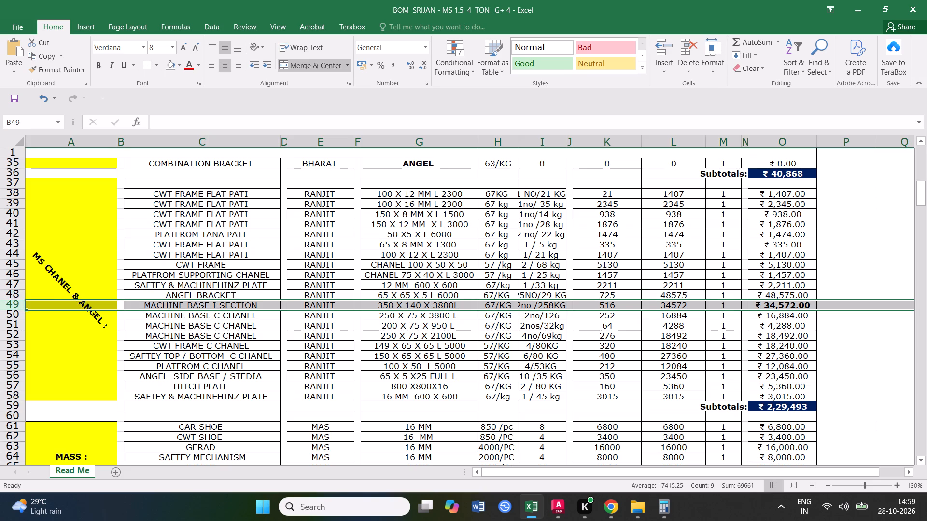
{"action": "left_click", "coordinate": [221, 304]}
{"action": "left_click", "coordinate": [95, 67]}
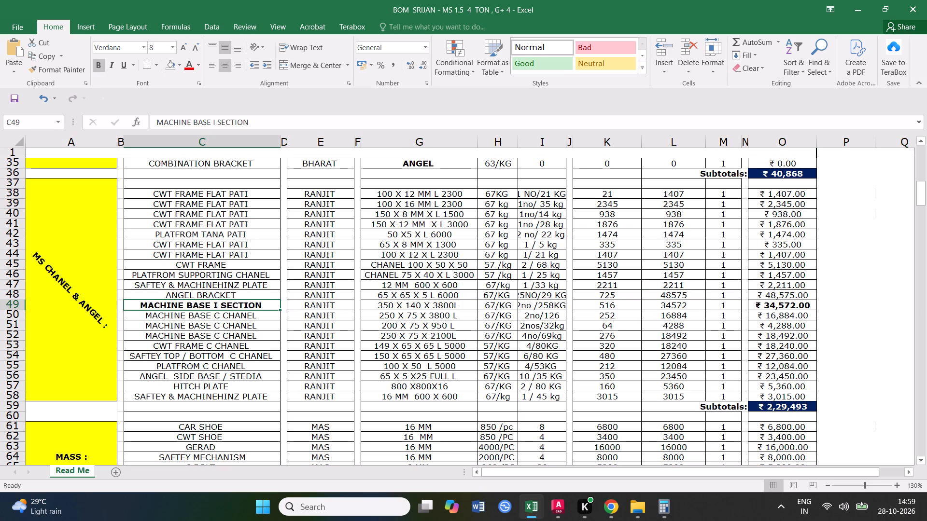
Replace the MACHINE BASE I SECTION size in G49 and quantity in I49 with NILL.
{"action": "left_click", "coordinate": [400, 307]}
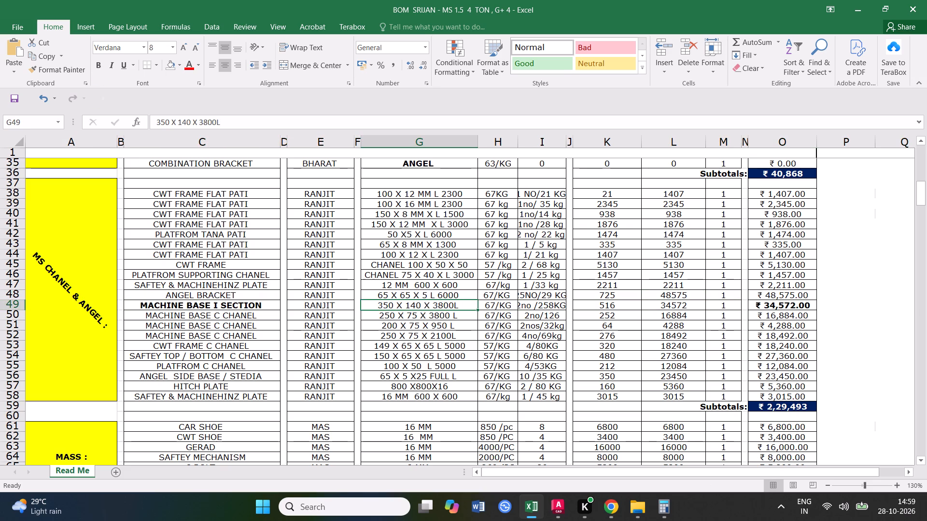
{"action": "type", "text": "NILL"}
{"action": "left_click", "coordinate": [424, 349]}
{"action": "left_click", "coordinate": [541, 307]}
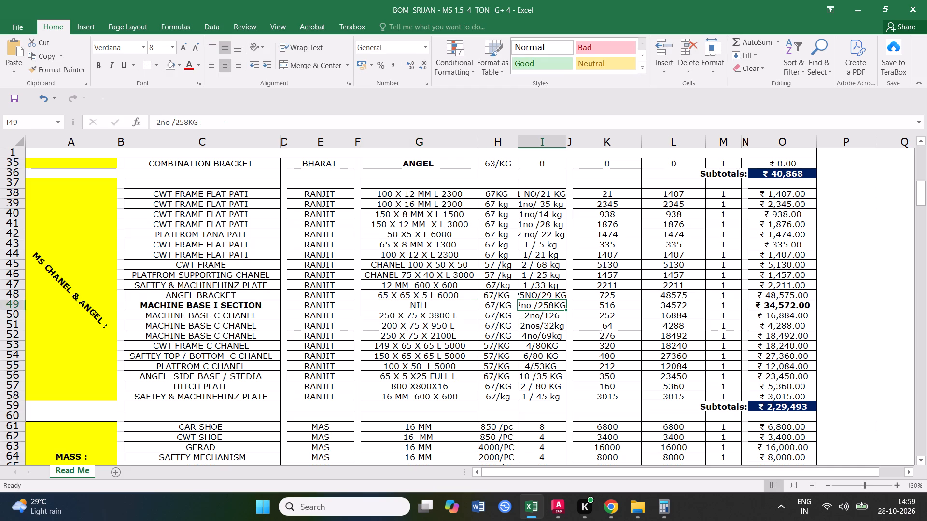
{"action": "type", "text": "NILL"}
{"action": "left_click", "coordinate": [531, 351]}
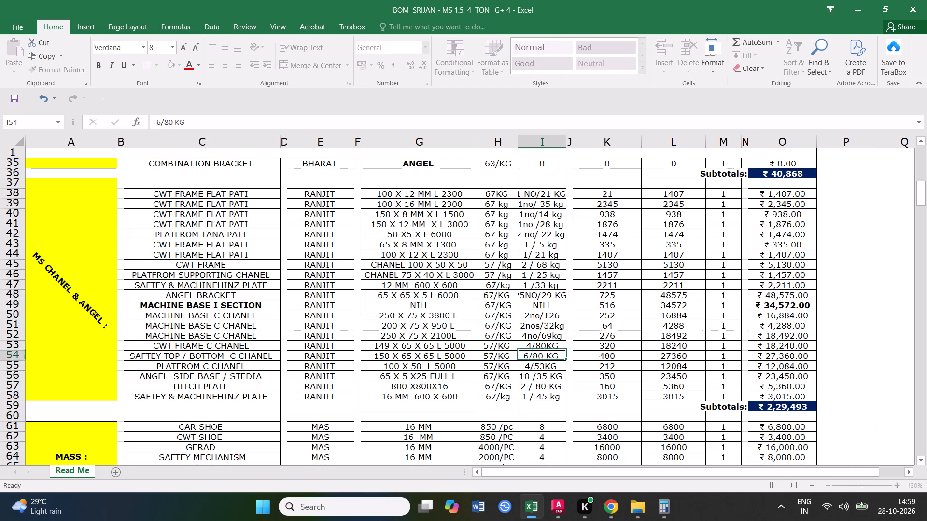
Set the MACHINE BASE I SECTION values in cells K49 and L49 to 0.
{"action": "left_click", "coordinate": [614, 307]}
{"action": "key", "text": "0"}
{"action": "left_click", "coordinate": [606, 327]}
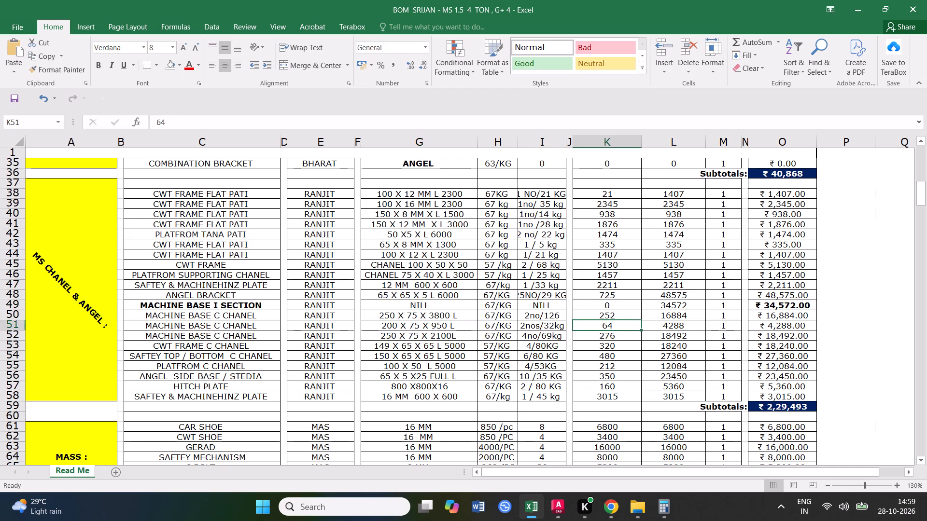
{"action": "left_click", "coordinate": [674, 307]}
{"action": "key", "text": "0"}
{"action": "left_click", "coordinate": [674, 336]}
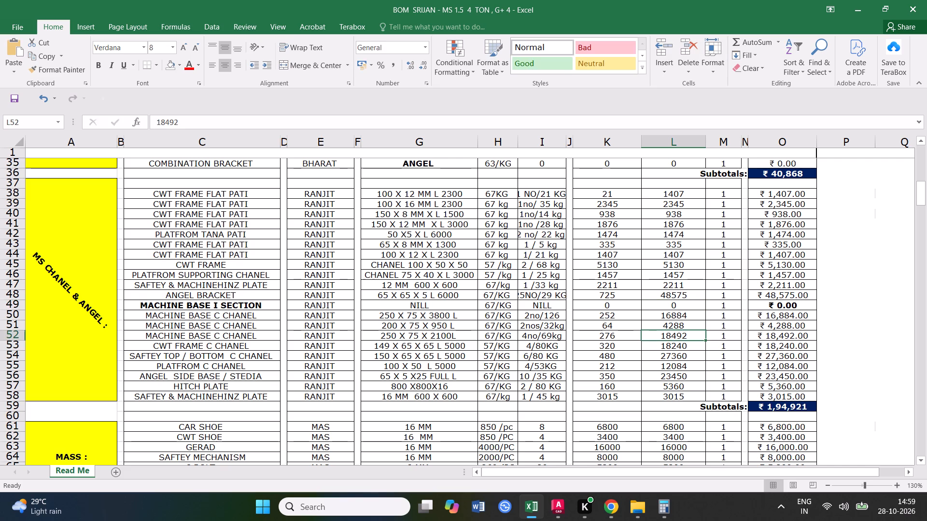
Make the NILL entries in cells G49 and I49 bold.
{"action": "left_click", "coordinate": [431, 305]}
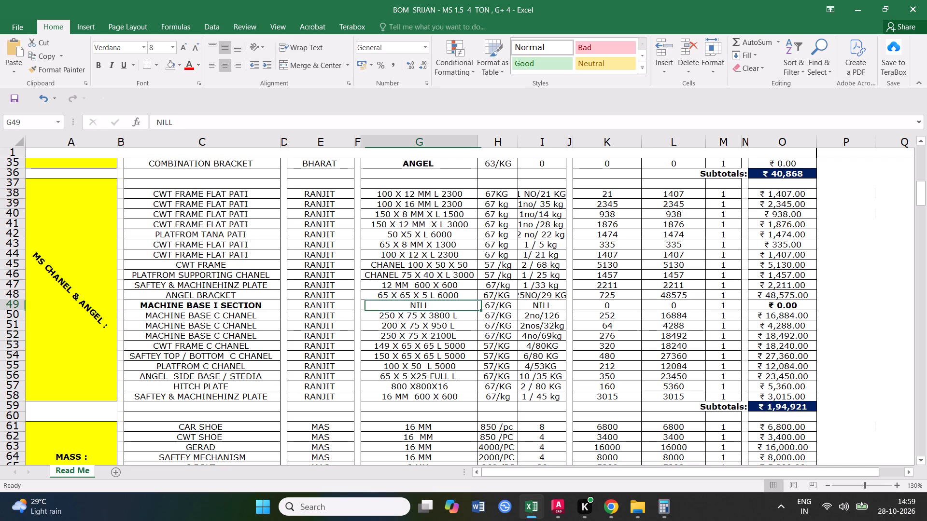
{"action": "left_click", "coordinate": [96, 64]}
{"action": "left_click", "coordinate": [421, 322]}
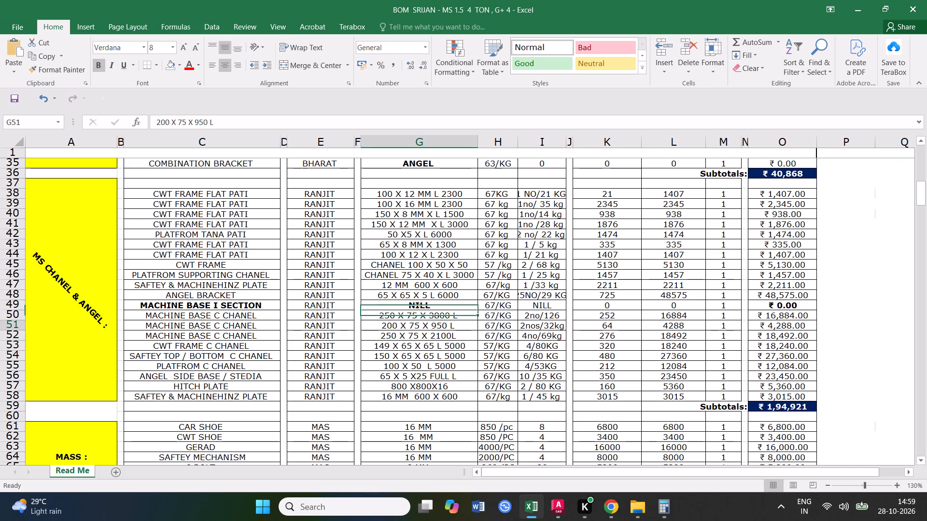
{"action": "left_click", "coordinate": [541, 304]}
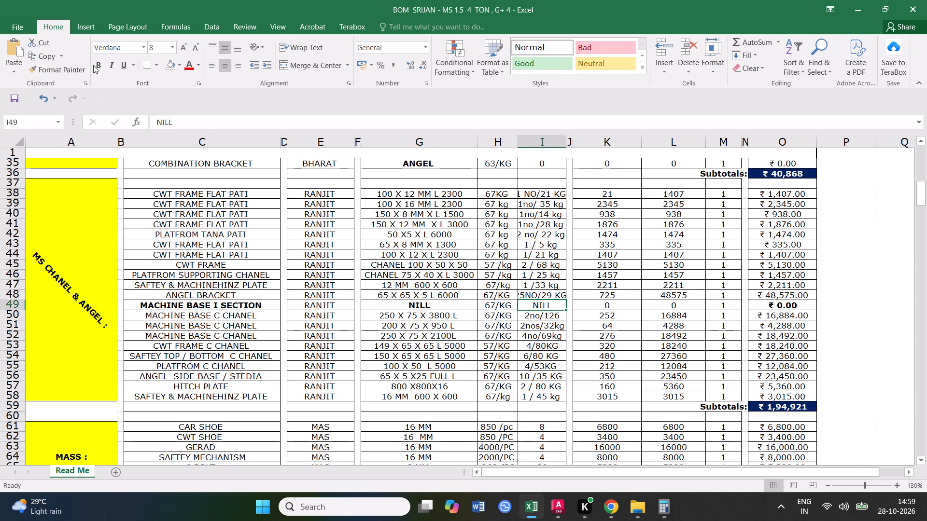
{"action": "left_click", "coordinate": [98, 64]}
Colour the NILL text in the size cell G49 red.
{"action": "left_click", "coordinate": [426, 305]}
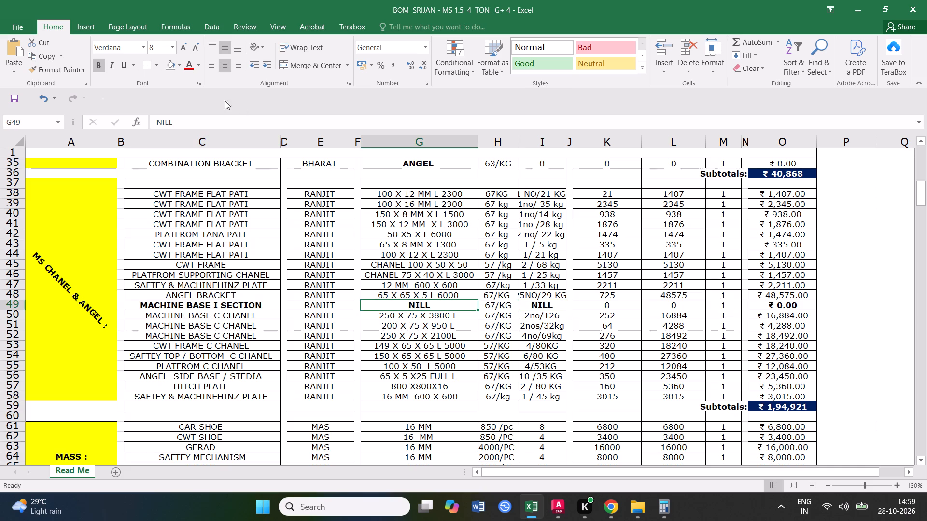
{"action": "left_click", "coordinate": [189, 67]}
{"action": "left_click", "coordinate": [435, 323]}
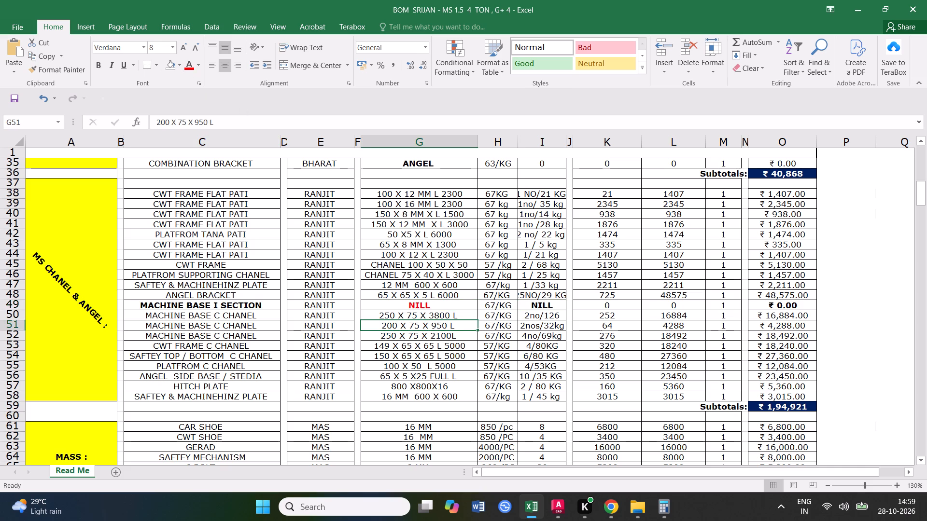
{"action": "scroll", "coordinate": [471, 299], "scroll_direction": "down", "scroll_amount": 1}
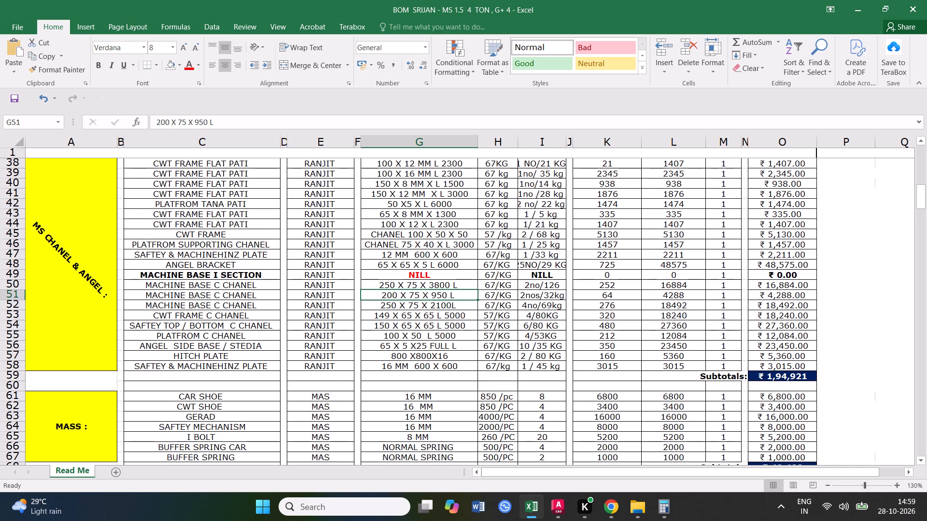
Colour the MACHINE BASE I SECTION name in C49 red and save the workbook.
{"action": "left_click", "coordinate": [253, 275]}
{"action": "left_click", "coordinate": [189, 65]}
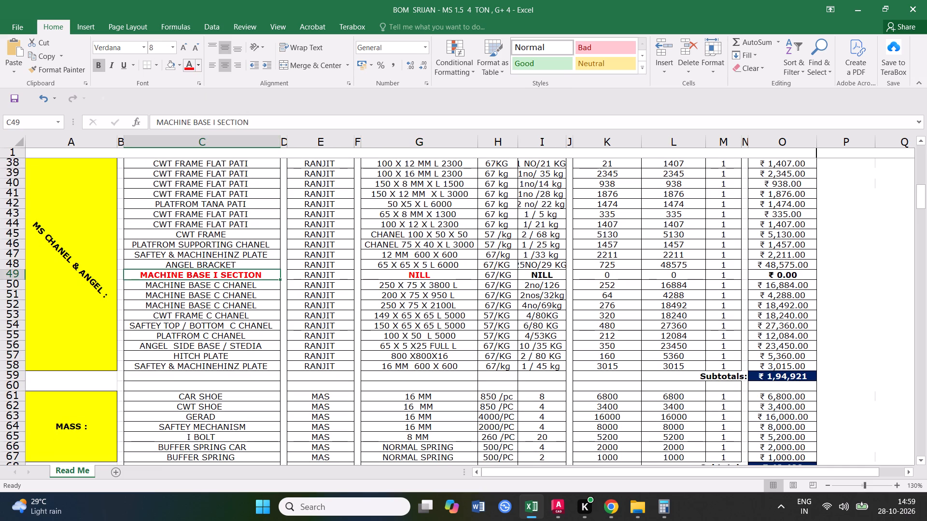
{"action": "left_click", "coordinate": [269, 337]}
{"action": "left_click", "coordinate": [13, 104]}
Make the three MACHINE BASE C CHANEL names in cells C50, C51 and C52 bold and red.
{"action": "scroll", "coordinate": [457, 313], "scroll_direction": "down", "scroll_amount": 1}
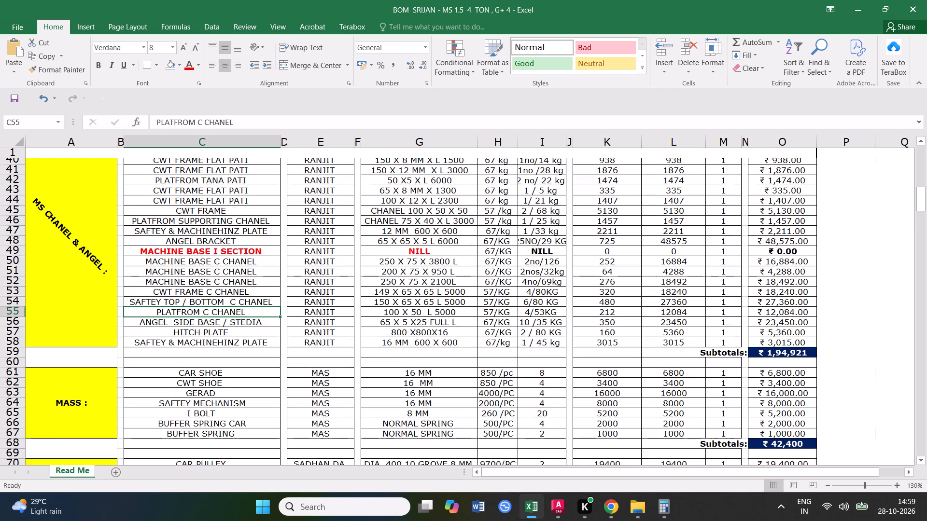
{"action": "scroll", "coordinate": [405, 308], "scroll_direction": "up", "scroll_amount": 2}
{"action": "scroll", "coordinate": [406, 308], "scroll_direction": "down", "scroll_amount": 1}
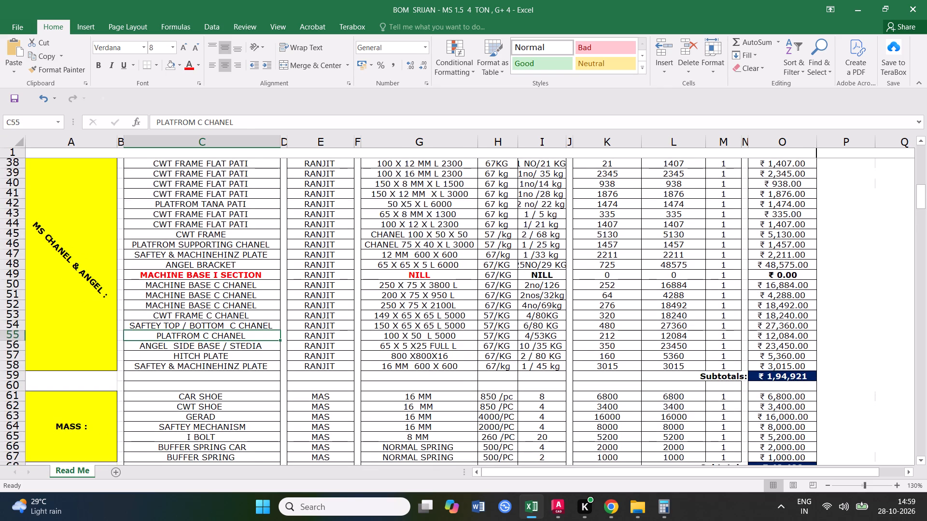
{"action": "left_click", "coordinate": [204, 287]}
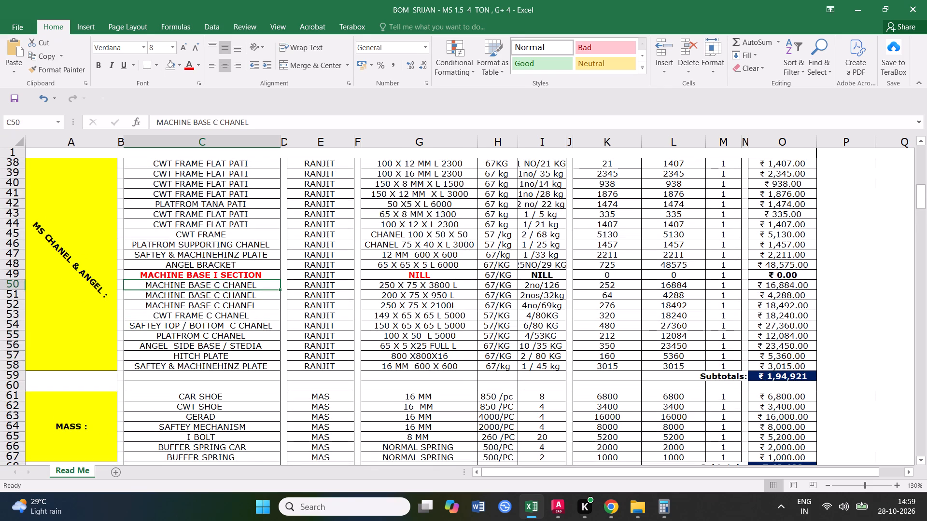
{"action": "left_click", "coordinate": [186, 67]}
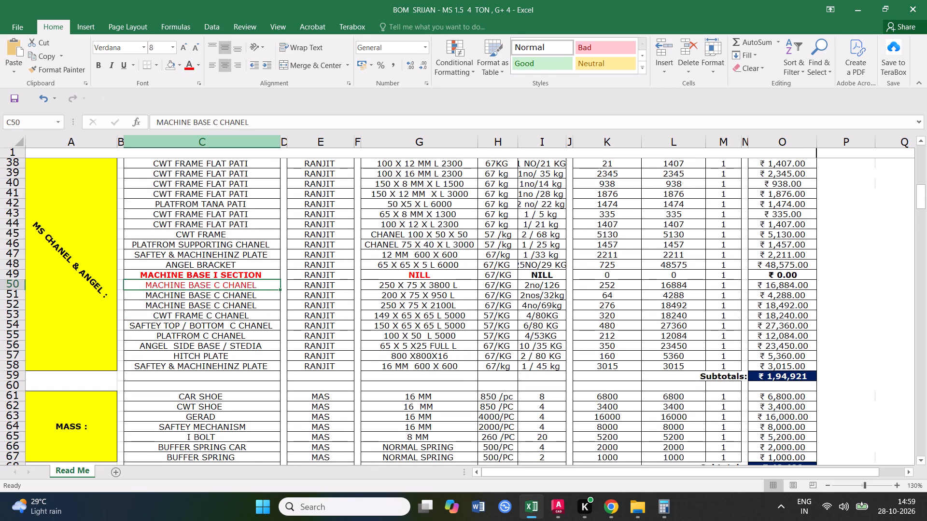
{"action": "left_click", "coordinate": [101, 69]}
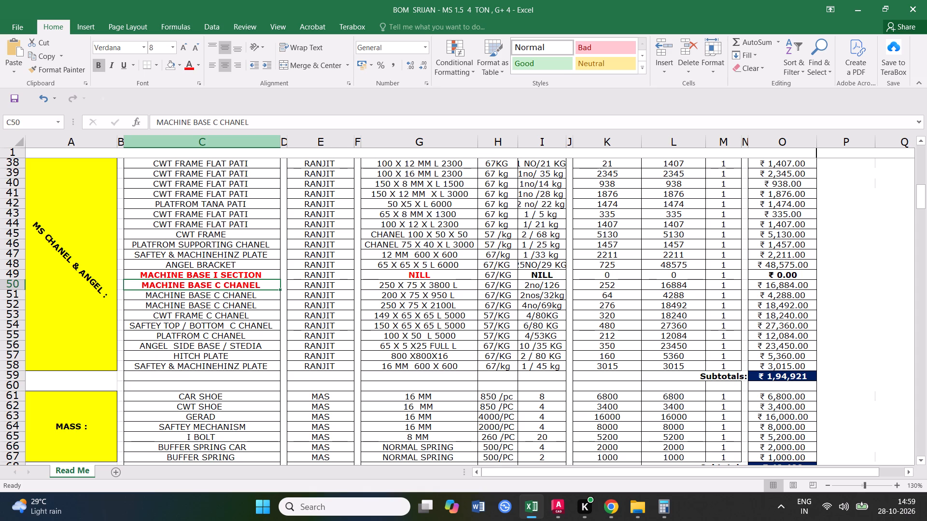
{"action": "left_click", "coordinate": [198, 300]}
{"action": "left_click", "coordinate": [99, 65]}
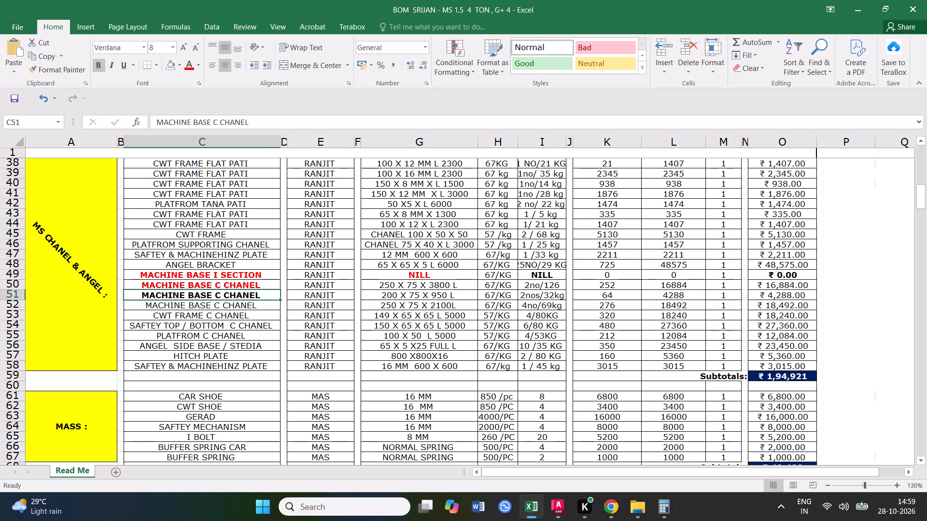
{"action": "left_click", "coordinate": [189, 66]}
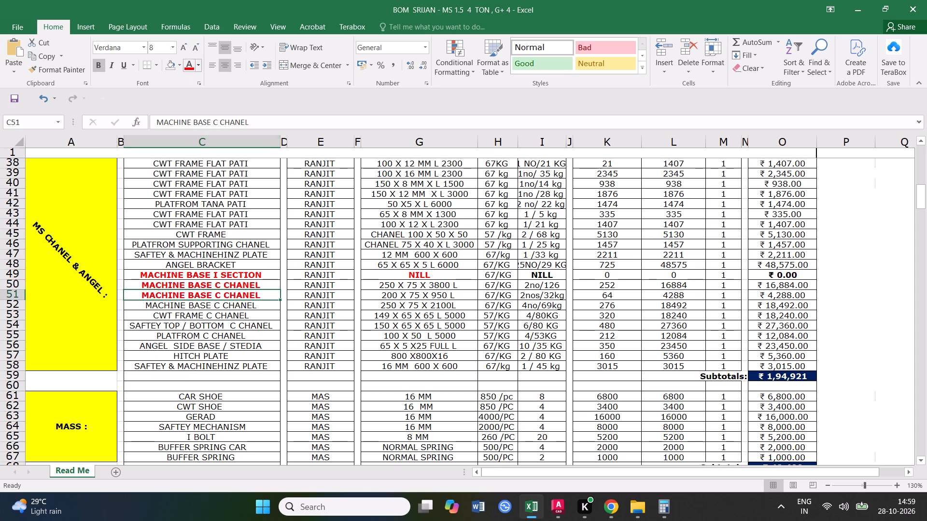
{"action": "left_click", "coordinate": [221, 308]}
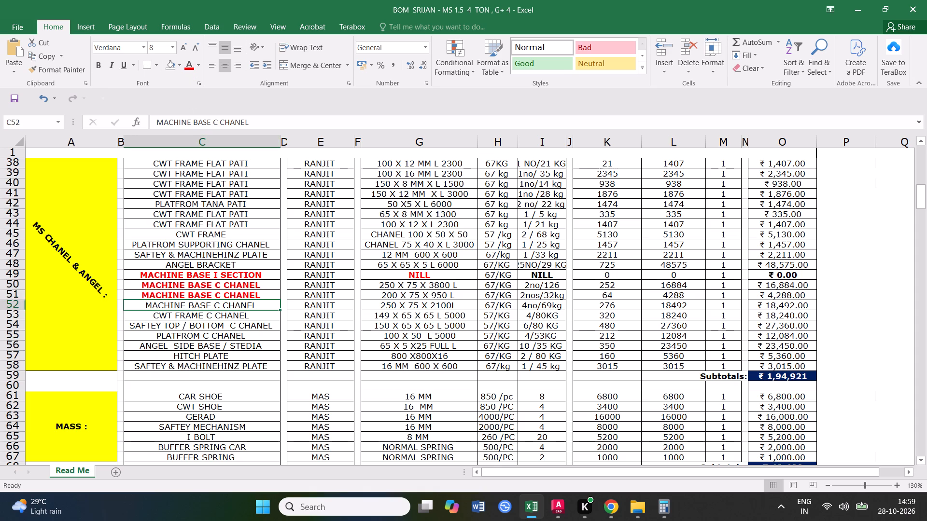
{"action": "left_click", "coordinate": [190, 67]}
{"action": "left_click", "coordinate": [98, 69]}
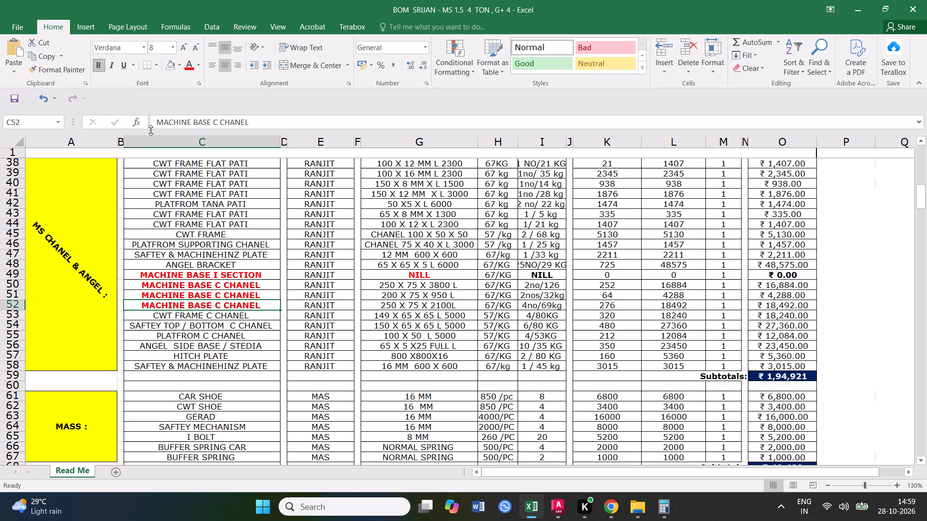
Fill the red NILL size entry from G49 down through the MACHINE BASE C CHANEL rows to G52.
{"action": "left_click", "coordinate": [418, 286]}
{"action": "left_click", "coordinate": [422, 275]}
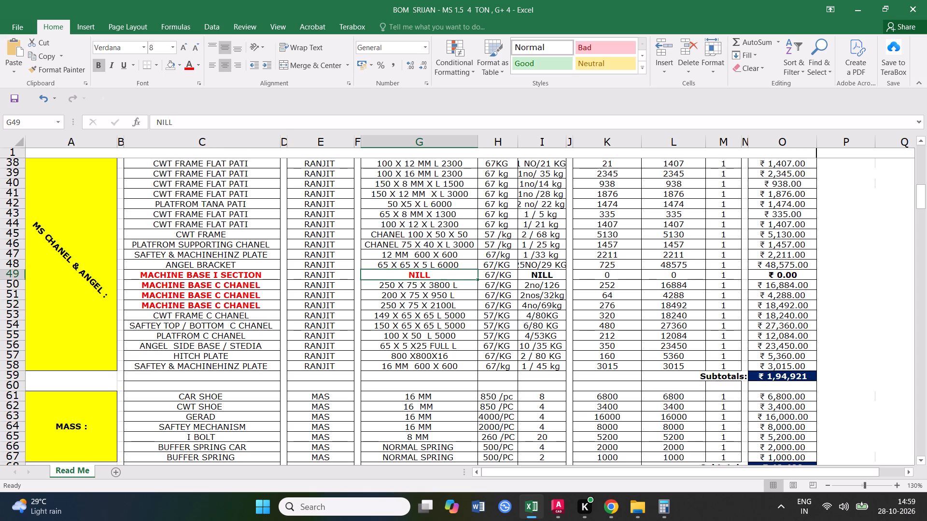
{"action": "left_click_drag", "start_coordinate": [478, 278], "coordinate": [475, 306]}
Colour the NILL quantity in I49 red and fill it down through I52.
{"action": "left_click", "coordinate": [542, 275]}
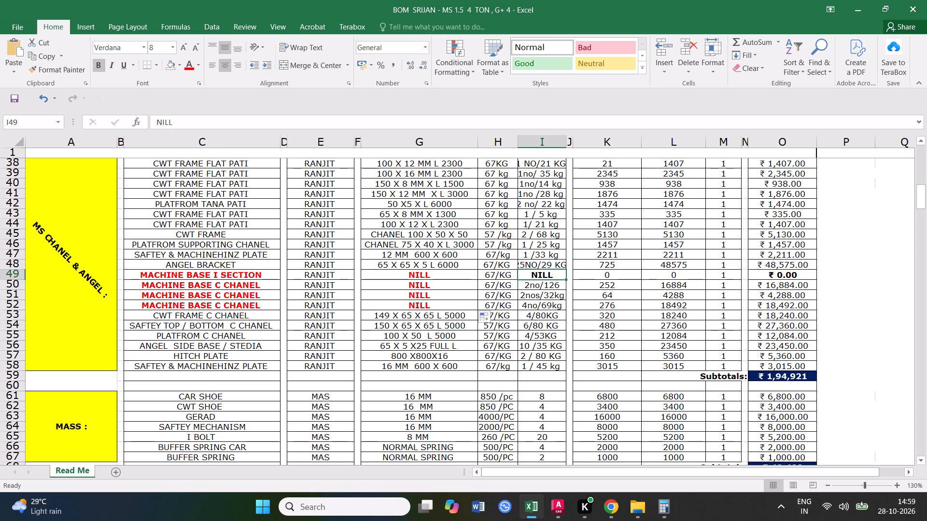
{"action": "left_click", "coordinate": [186, 63]}
{"action": "left_click_drag", "start_coordinate": [564, 279], "coordinate": [564, 299]}
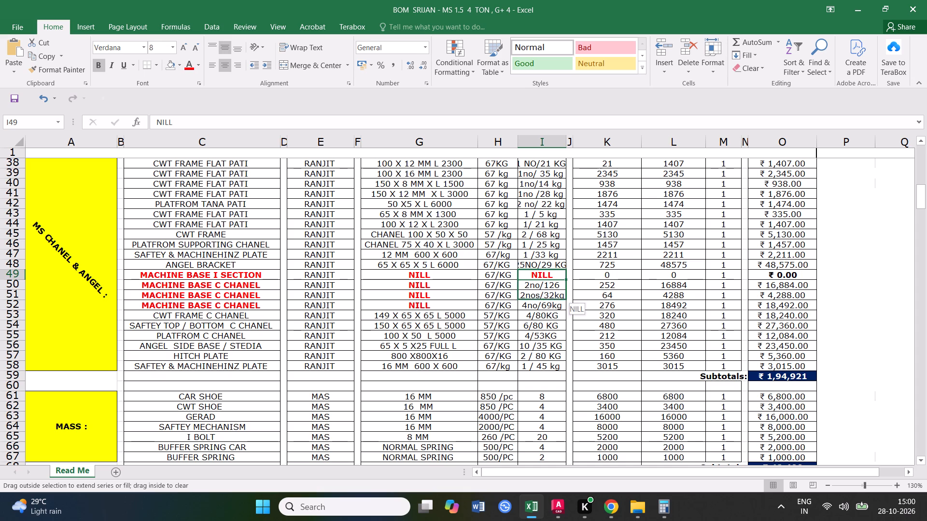
{"action": "left_click_drag", "start_coordinate": [564, 299], "coordinate": [564, 310]}
Fill the 0 values in K49 and L49 down to row 52 for the MACHINE BASE C CHANEL items, and save the workbook.
{"action": "left_click", "coordinate": [607, 276]}
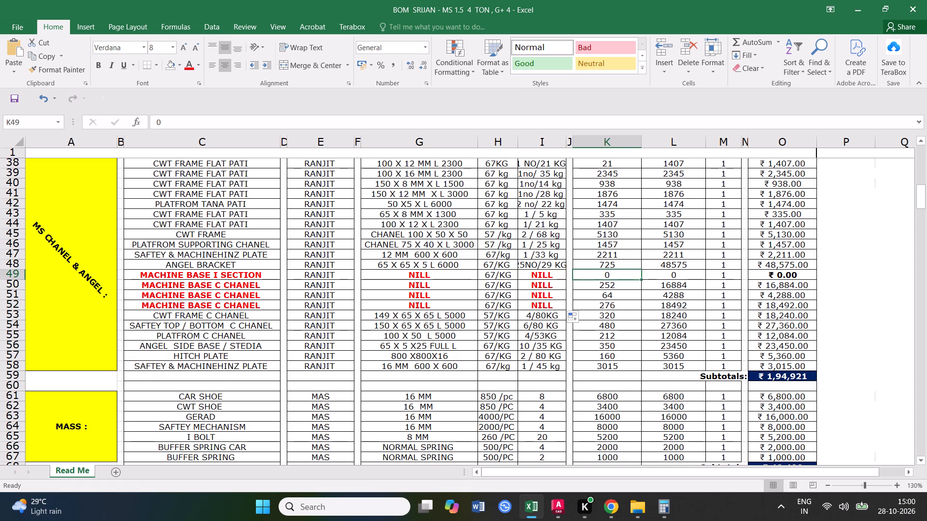
{"action": "left_click_drag", "start_coordinate": [640, 277], "coordinate": [639, 313]}
{"action": "left_click", "coordinate": [680, 274]}
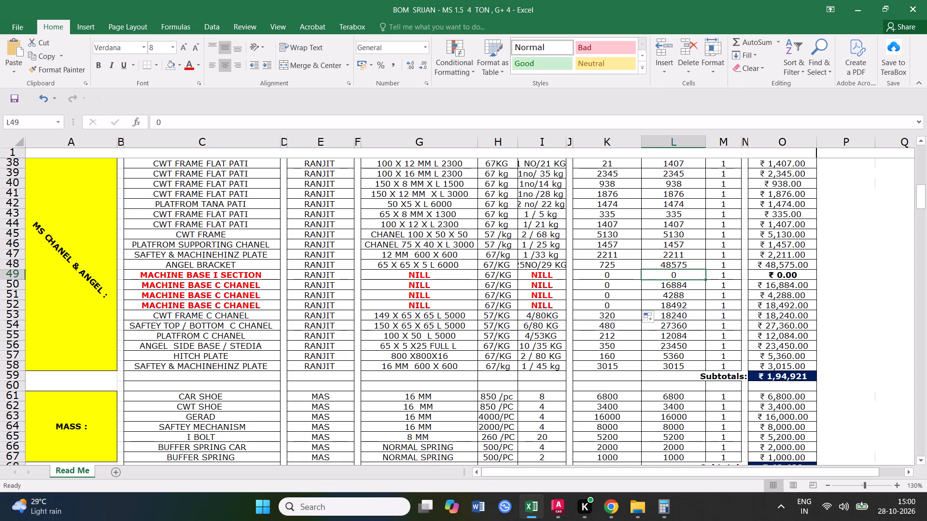
{"action": "left_click_drag", "start_coordinate": [705, 278], "coordinate": [702, 309]}
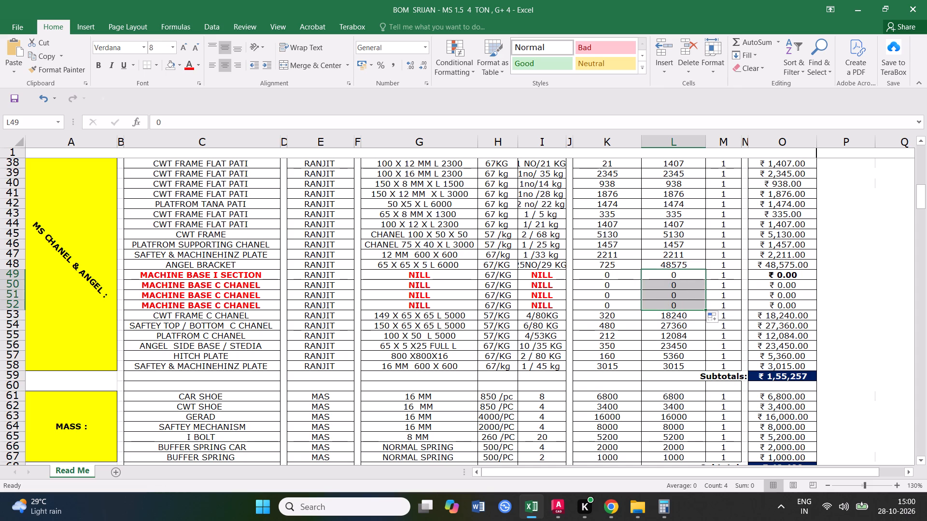
{"action": "left_click", "coordinate": [669, 334]}
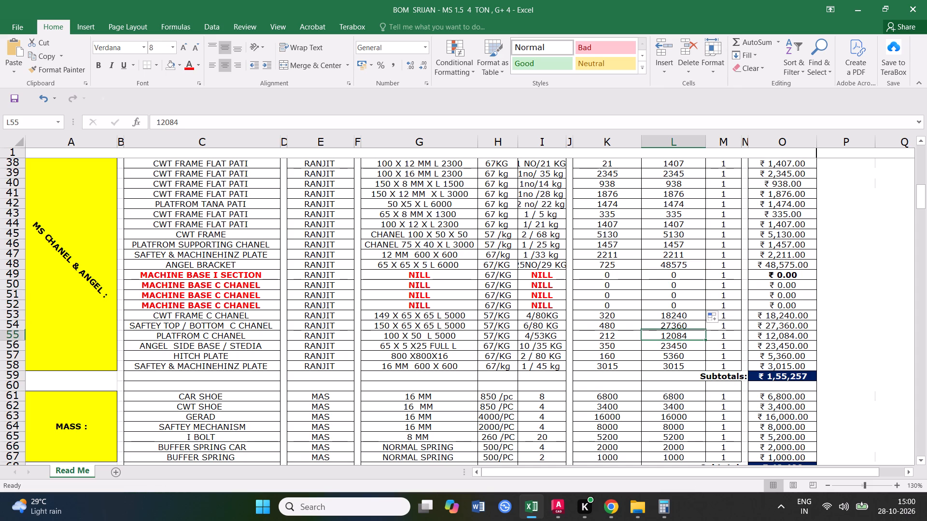
{"action": "double_click", "coordinate": [13, 94]}
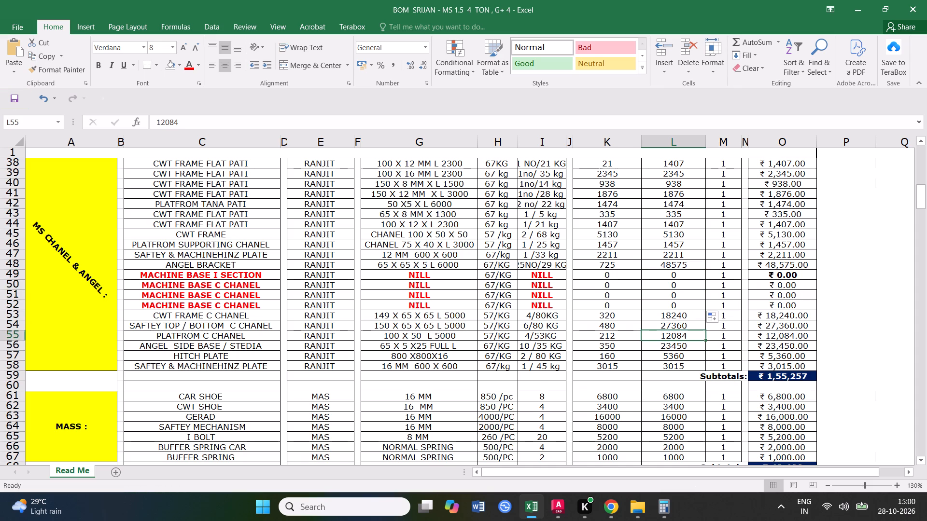
Check the remaining MS channel and angle items in rows 53 to 58, from CWT FRAME C CHANEL to SAFTEY & MACHINEHINZ PLATE, and save.
{"action": "scroll", "coordinate": [388, 316], "scroll_direction": "down", "scroll_amount": 1}
{"action": "left_click", "coordinate": [201, 284]}
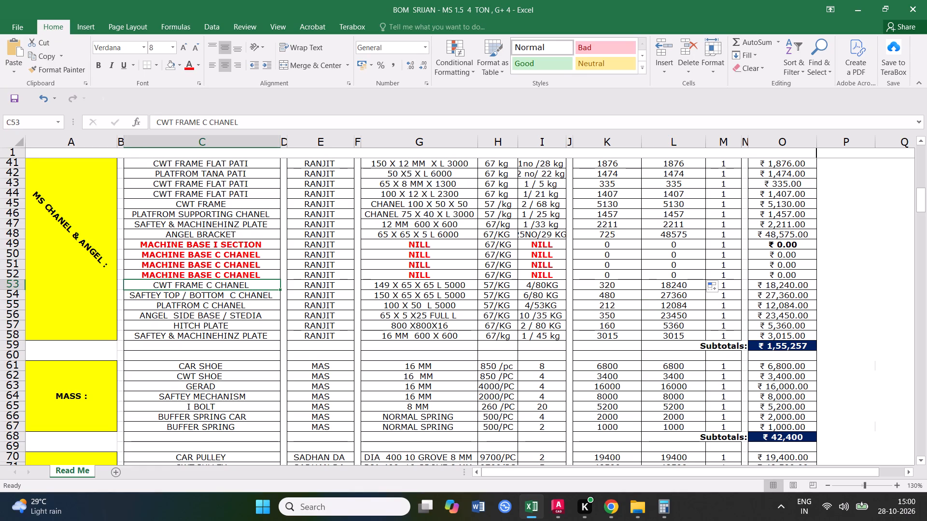
{"action": "left_click", "coordinate": [212, 295]}
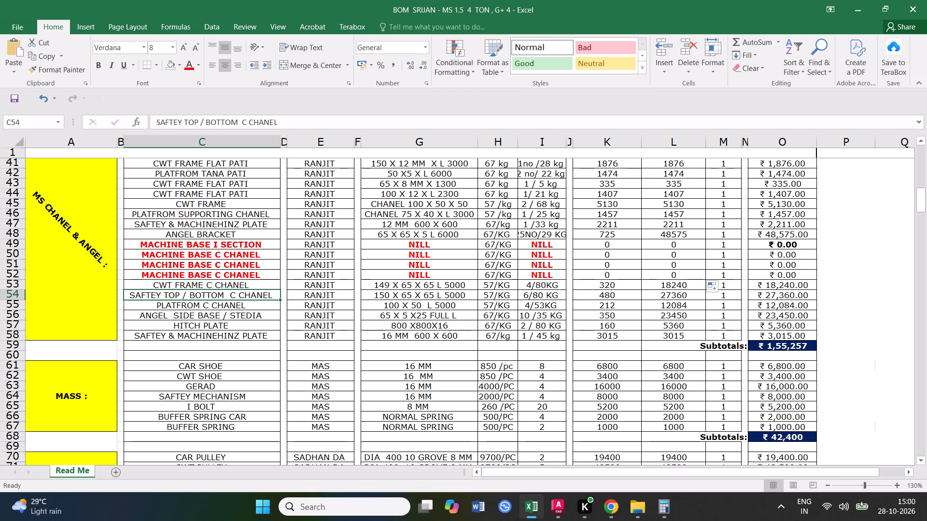
{"action": "left_click", "coordinate": [216, 316]}
{"action": "left_click", "coordinate": [217, 324]}
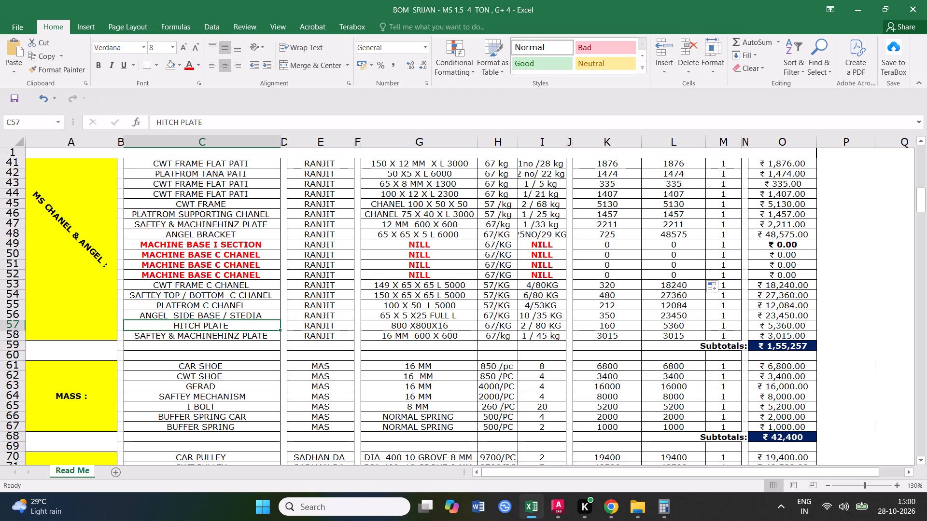
{"action": "left_click", "coordinate": [220, 333]}
{"action": "left_click", "coordinate": [9, 100]}
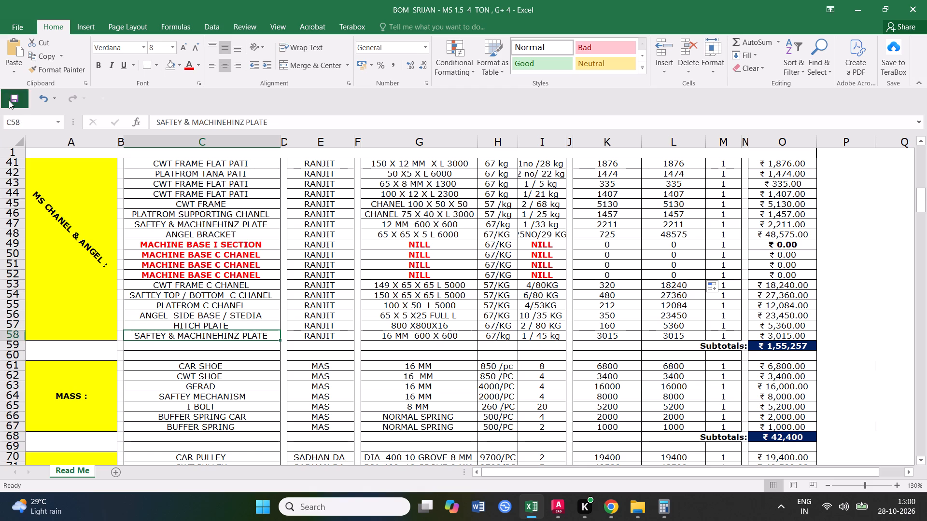
Select the entire CAR SHOE row 61 at the start of the MASS section.
{"action": "scroll", "coordinate": [298, 293], "scroll_direction": "down", "scroll_amount": 3}
{"action": "left_click", "coordinate": [226, 274]}
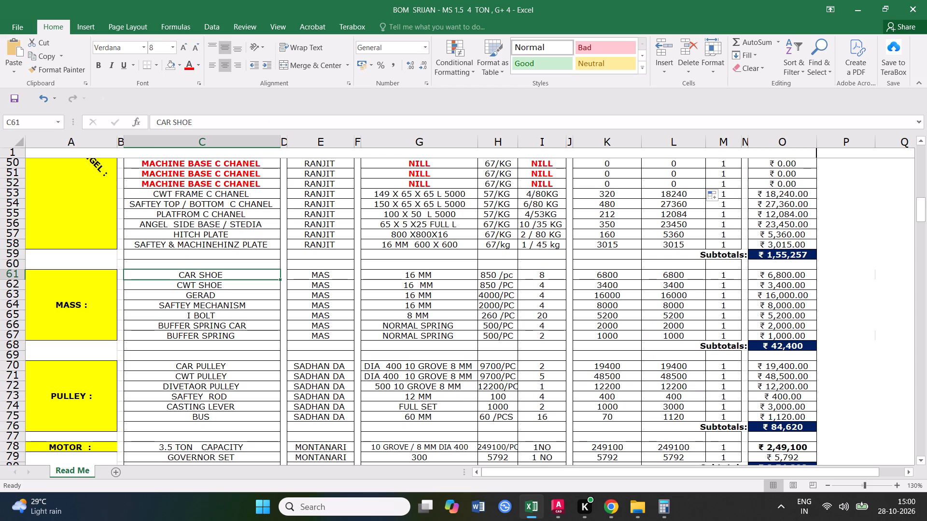
{"action": "left_click", "coordinate": [17, 274]}
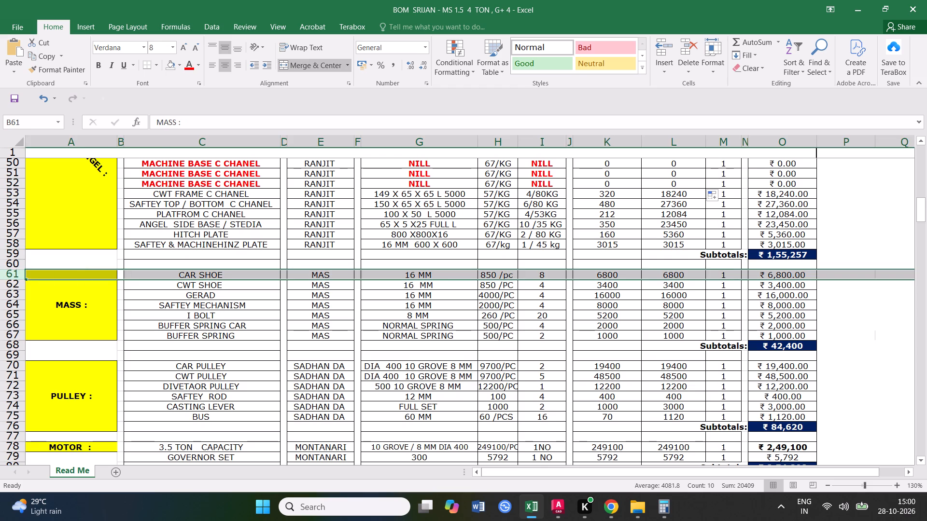
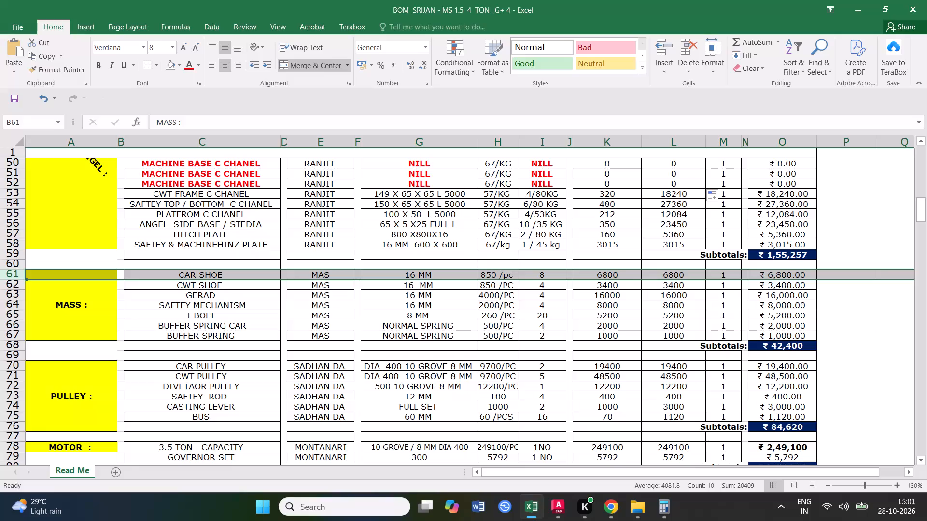
Correct the name in E61 to MASS, fill it down through E67 for the MASS section items, and save the workbook.
{"action": "left_click", "coordinate": [340, 275]}
{"action": "left_click", "coordinate": [340, 275]}
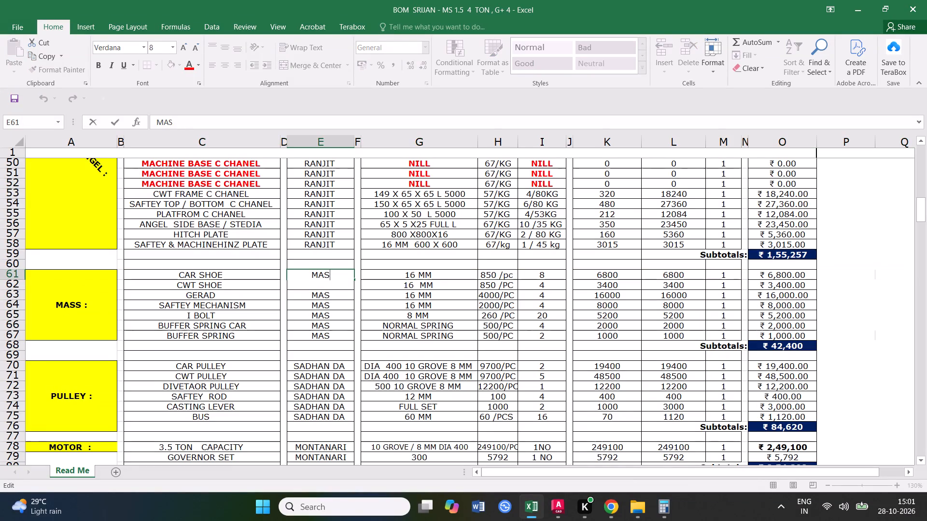
{"action": "key", "text": "s"}
{"action": "left_click", "coordinate": [351, 303]}
{"action": "left_click", "coordinate": [325, 273]}
{"action": "left_click_drag", "start_coordinate": [352, 279], "coordinate": [351, 300]}
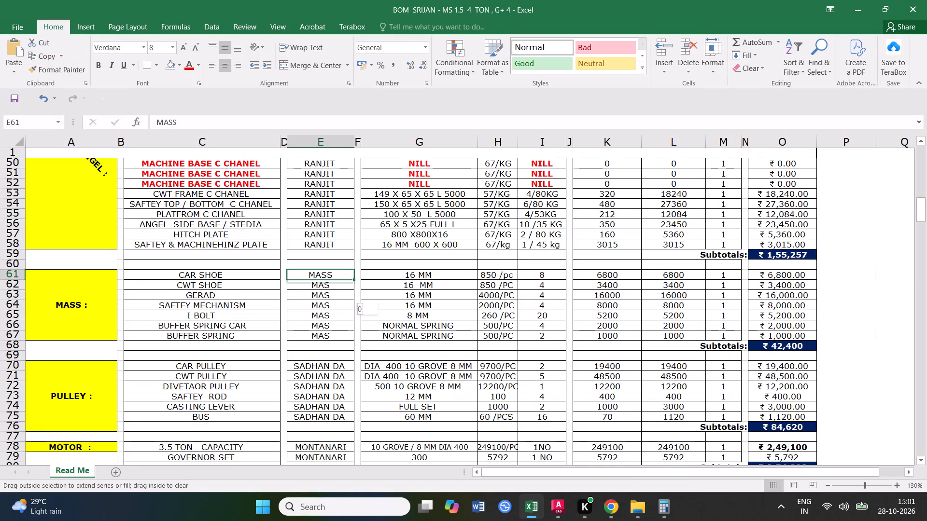
{"action": "left_click_drag", "start_coordinate": [351, 300], "coordinate": [343, 339]}
{"action": "left_click", "coordinate": [19, 99]}
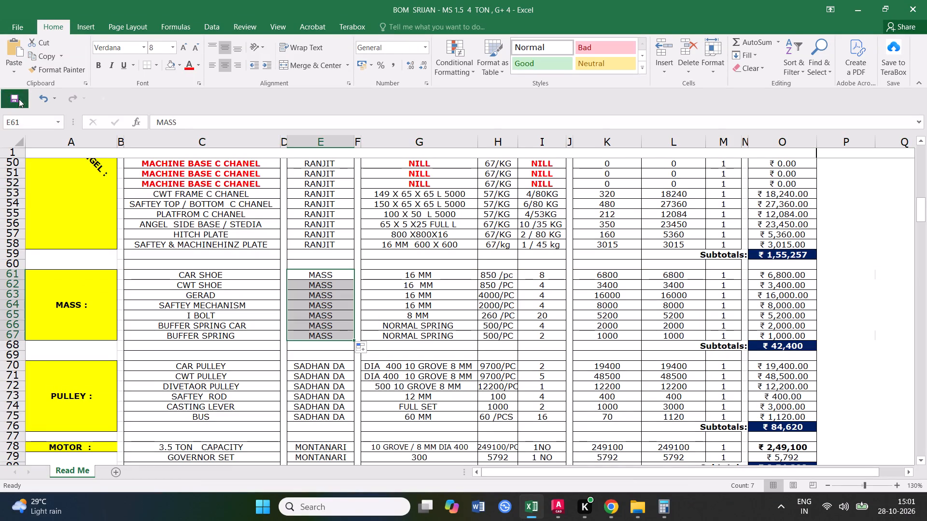
Check the MASS section items row by row, starting with CAR SHOE in row 61 and CWT SHOE in row 62.
{"action": "left_click", "coordinate": [338, 271]}
{"action": "left_click", "coordinate": [10, 276]}
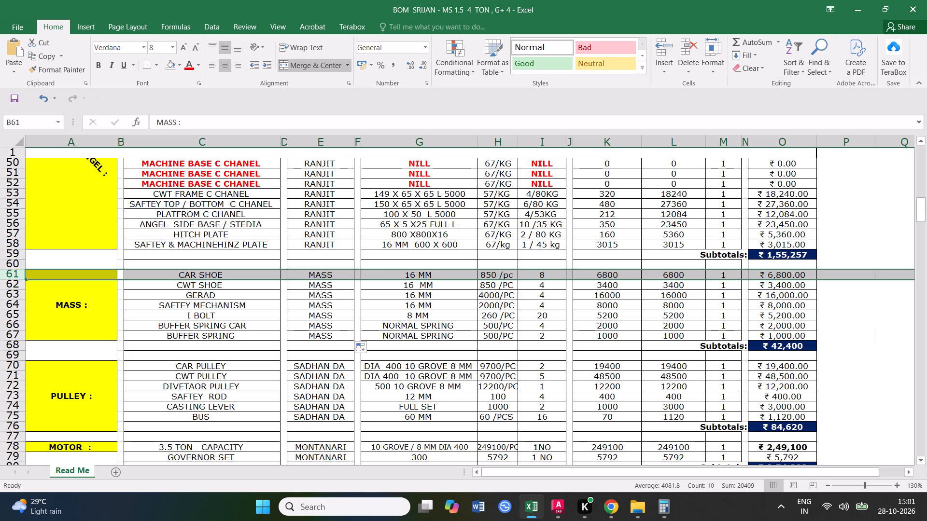
{"action": "left_click", "coordinate": [16, 286]}
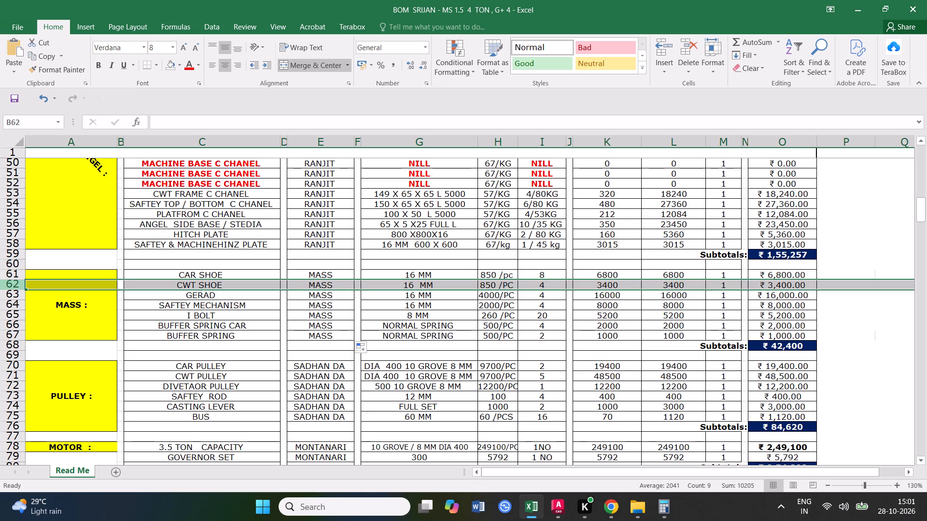
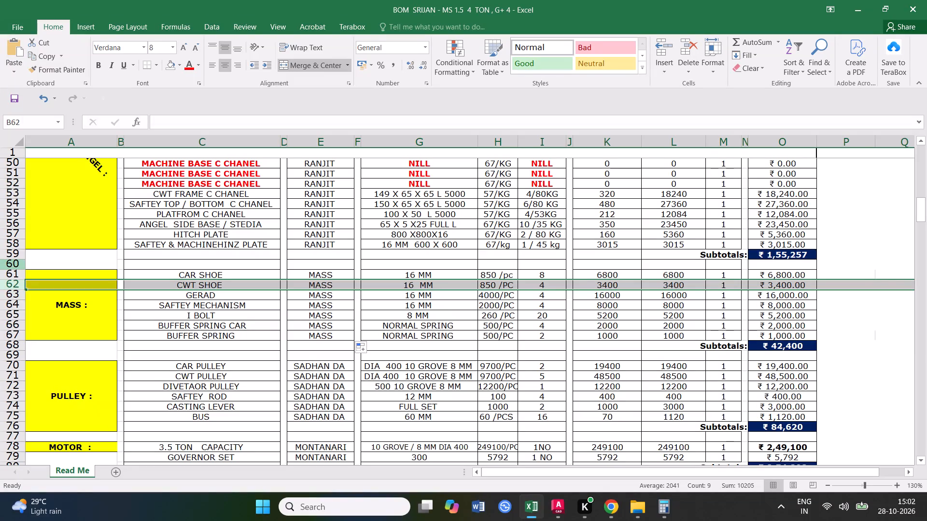
Continue the row-by-row check of the MASS section with the GERAD item in row 63.
{"action": "left_click", "coordinate": [14, 294]}
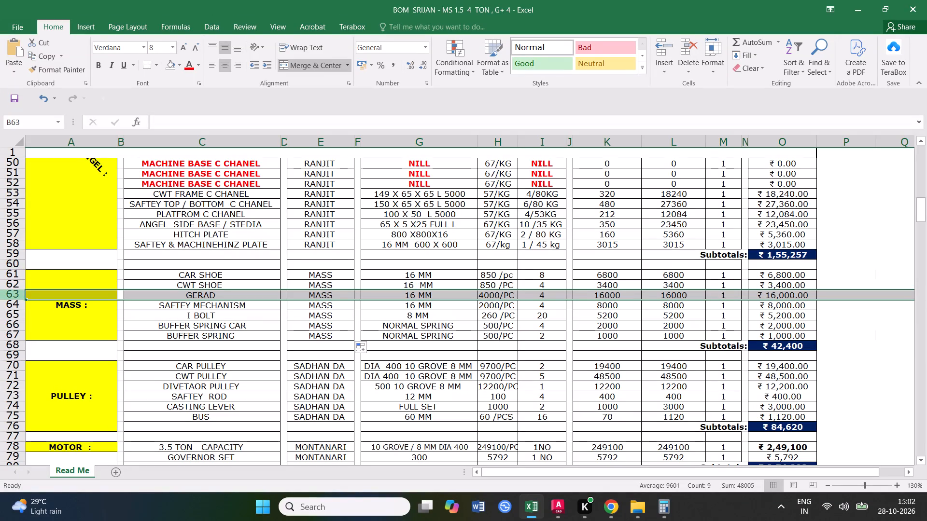
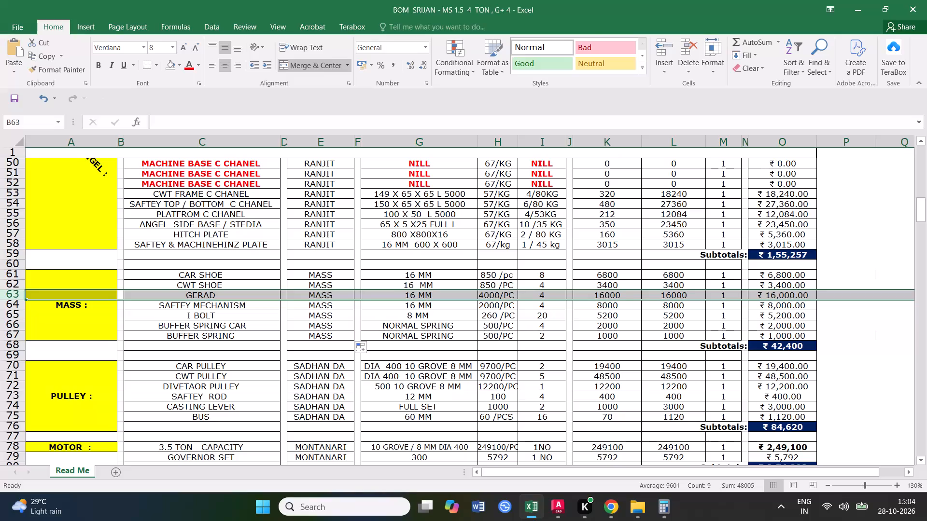
Check the MASS section entries in rows 64 to 66, including the I BOLT size and quantity.
{"action": "left_click", "coordinate": [230, 304]}
{"action": "left_click", "coordinate": [232, 313]}
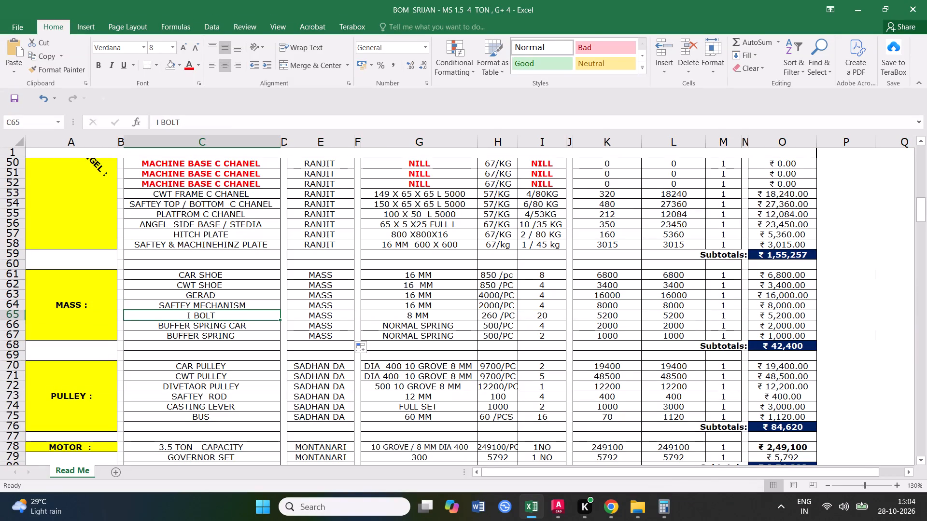
{"action": "double_click", "coordinate": [413, 316]}
{"action": "left_click_drag", "start_coordinate": [413, 316], "coordinate": [403, 316]}
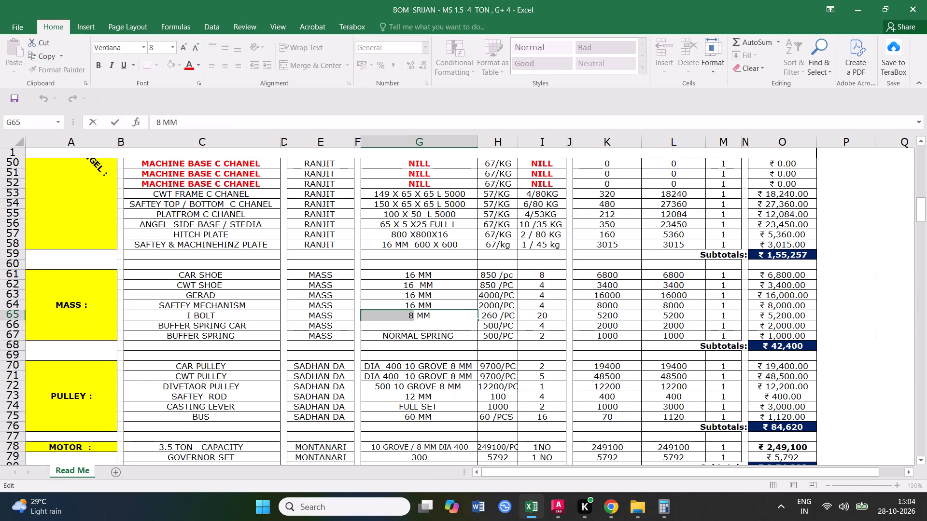
{"action": "left_click", "coordinate": [543, 315]}
{"action": "left_click", "coordinate": [440, 315]}
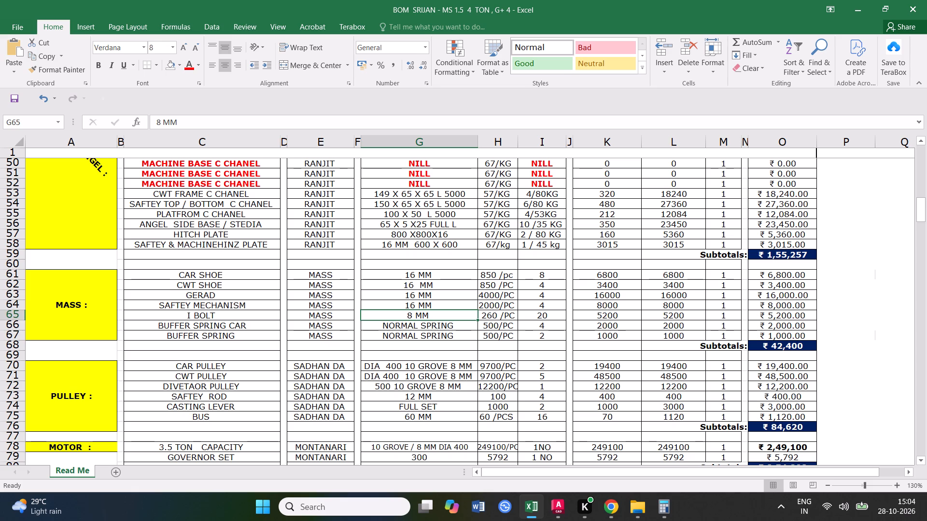
{"action": "left_click", "coordinate": [13, 315]}
{"action": "left_click", "coordinate": [17, 327]}
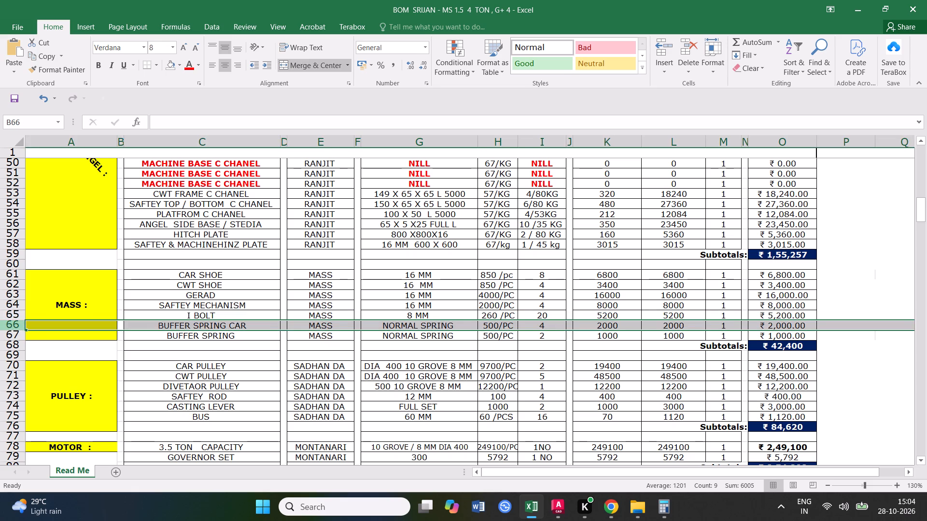
Add CWT to the end of the BUFFER SPRING item name in row 67 and save the workbook.
{"action": "left_click", "coordinate": [15, 335]}
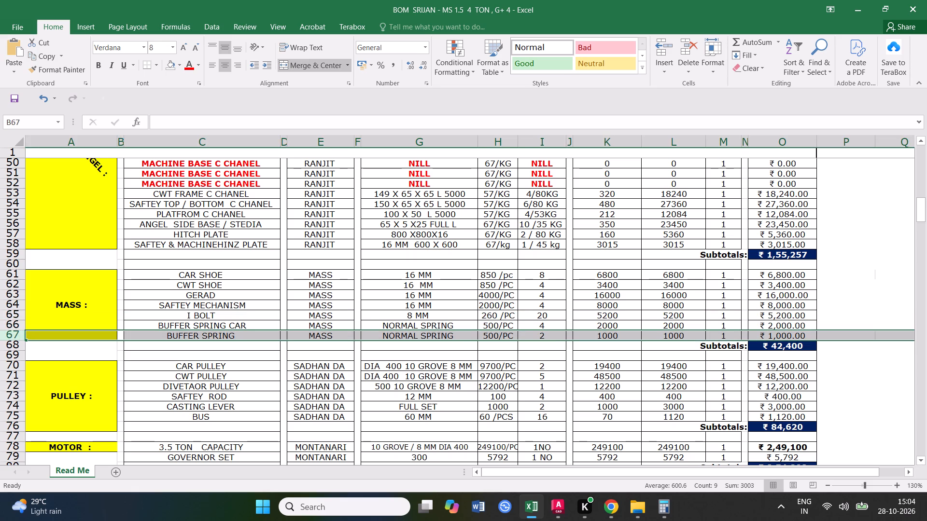
{"action": "double_click", "coordinate": [250, 337]}
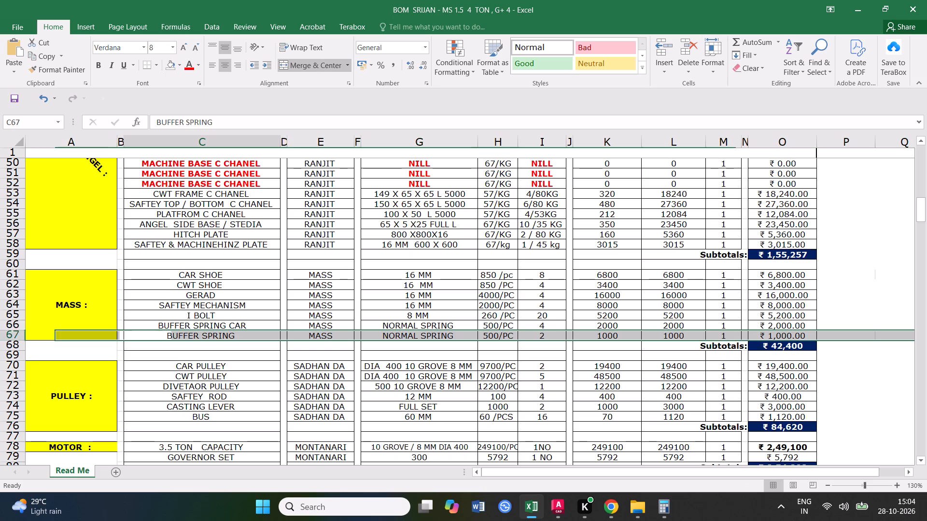
{"action": "key", "text": "space"}
{"action": "type", "text": "CWT"}
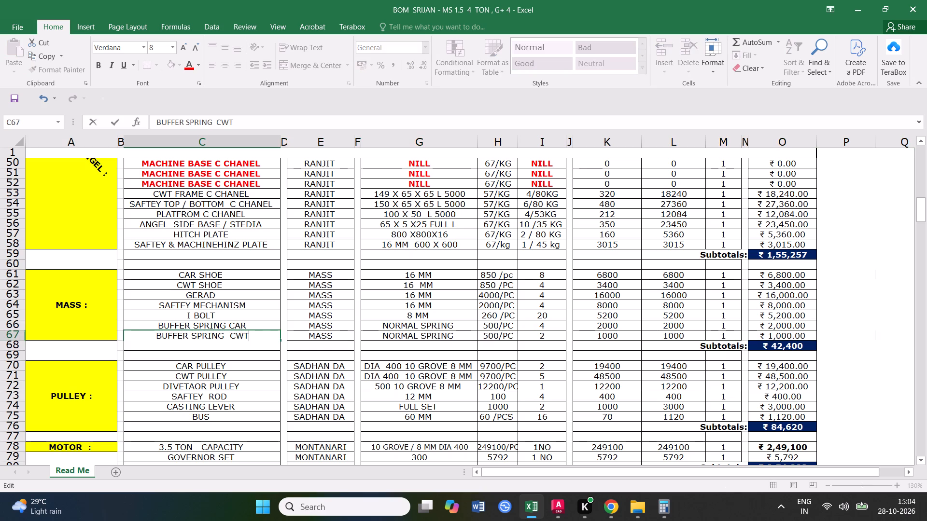
{"action": "left_click", "coordinate": [253, 360]}
{"action": "scroll", "coordinate": [274, 359], "scroll_direction": "down", "scroll_amount": 1}
{"action": "left_click", "coordinate": [12, 104]}
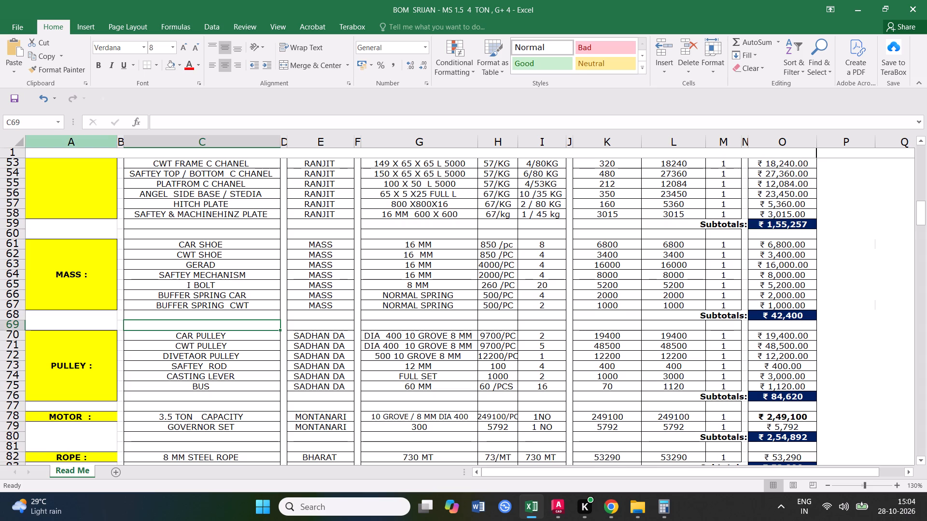
Check the PULLEY section row by row, from CAR PULLEY in row 70 to BUS in row 75.
{"action": "scroll", "coordinate": [175, 285], "scroll_direction": "down", "scroll_amount": 2}
{"action": "left_click", "coordinate": [14, 275]}
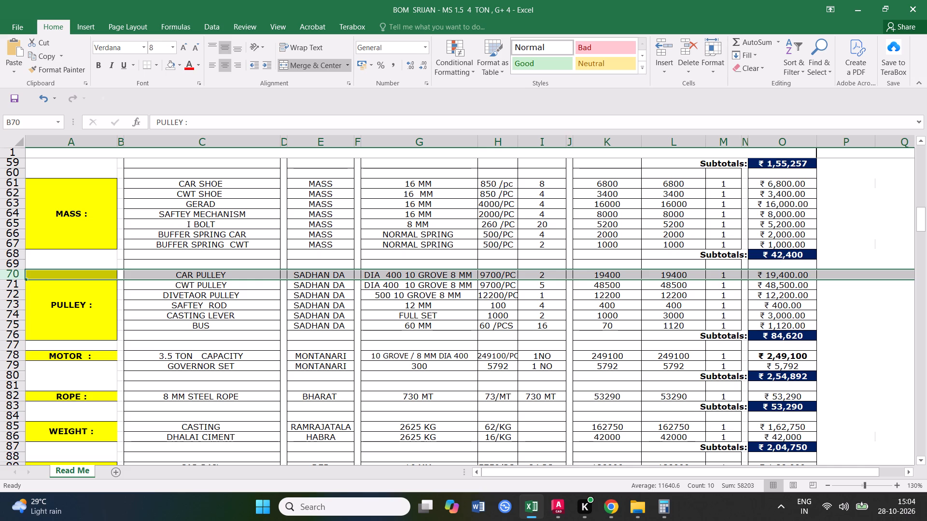
{"action": "left_click", "coordinate": [13, 286]}
{"action": "left_click", "coordinate": [11, 294]}
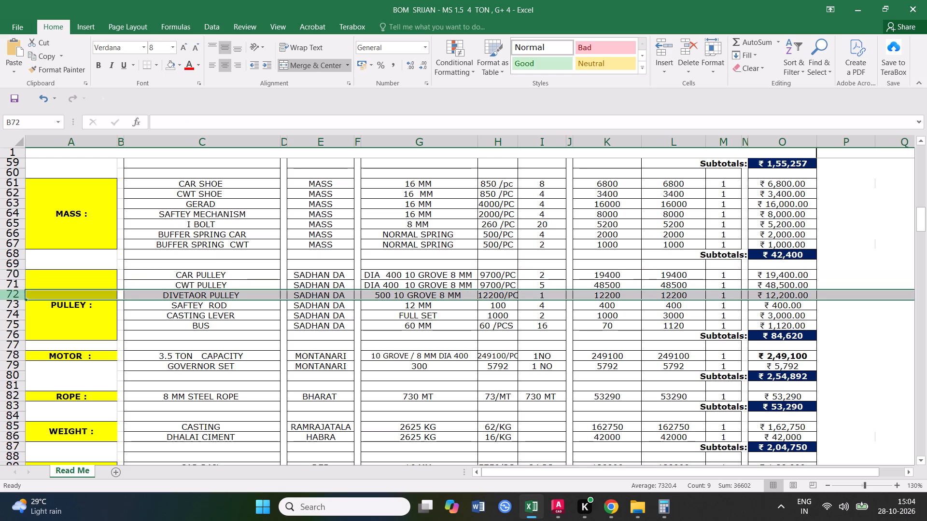
{"action": "left_click", "coordinate": [12, 303]}
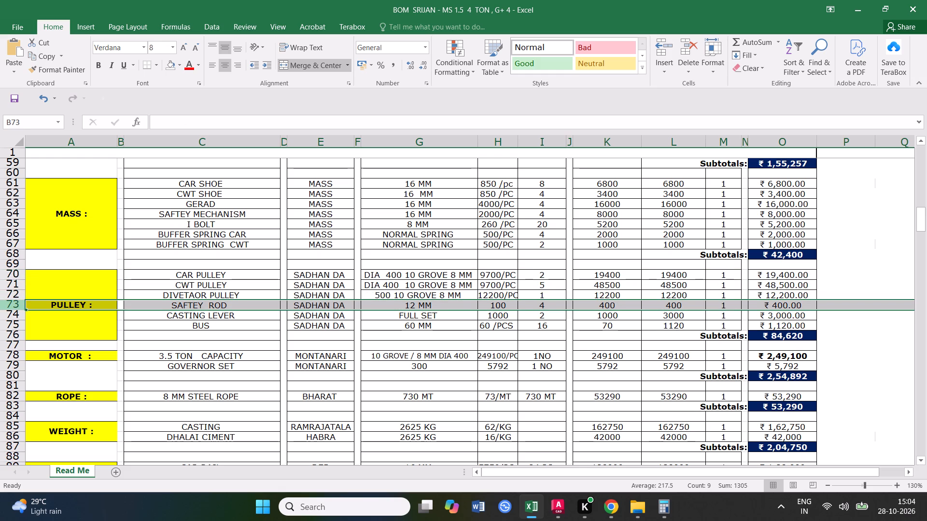
{"action": "left_click", "coordinate": [12, 314]}
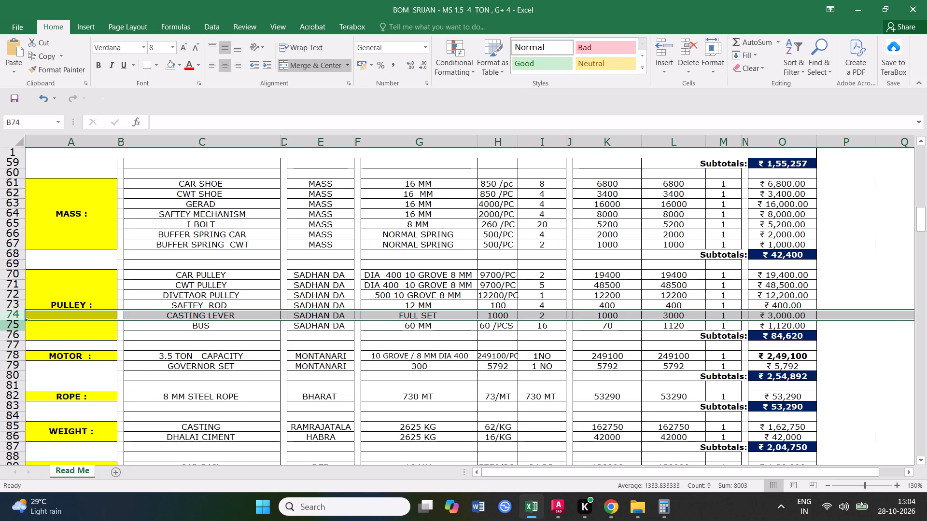
{"action": "left_click", "coordinate": [15, 326]}
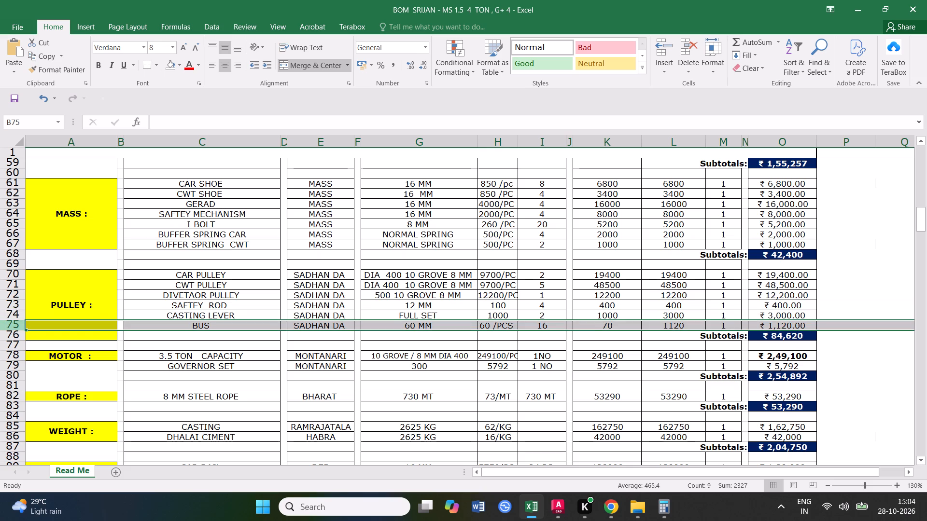
Check the MOTOR capacity entry in row 78, save the workbook, and check the steel rope entry in row 82.
{"action": "scroll", "coordinate": [53, 324], "scroll_direction": "down", "scroll_amount": 1}
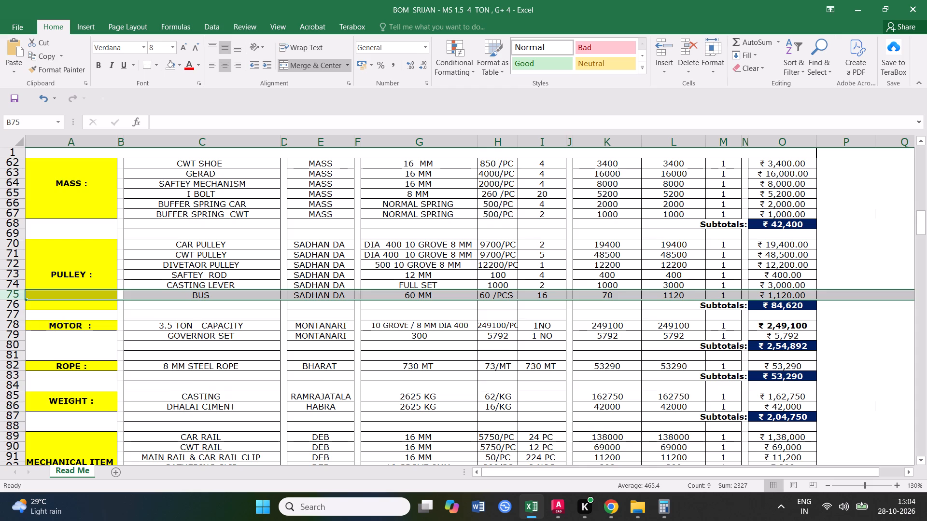
{"action": "scroll", "coordinate": [548, 297], "scroll_direction": "down", "scroll_amount": 1}
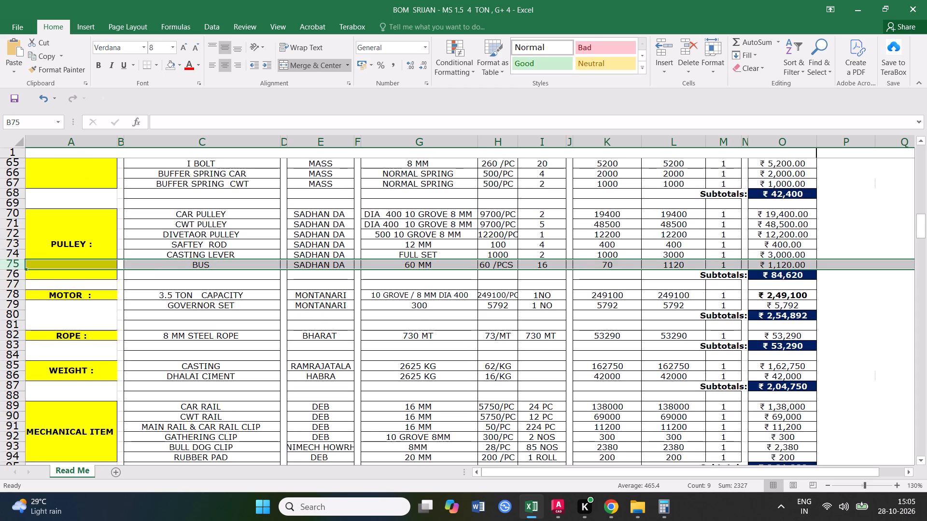
{"action": "left_click", "coordinate": [15, 295]}
{"action": "left_click", "coordinate": [8, 105]}
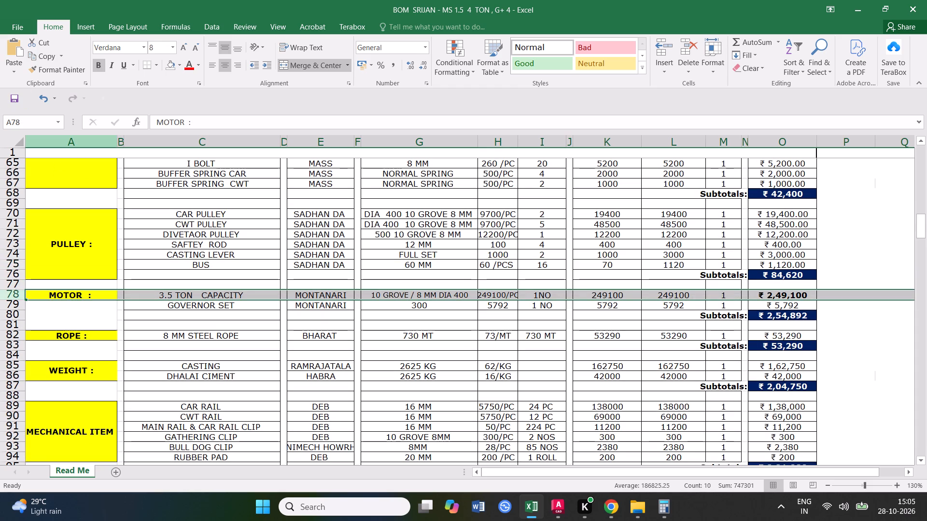
{"action": "left_click", "coordinate": [14, 335]}
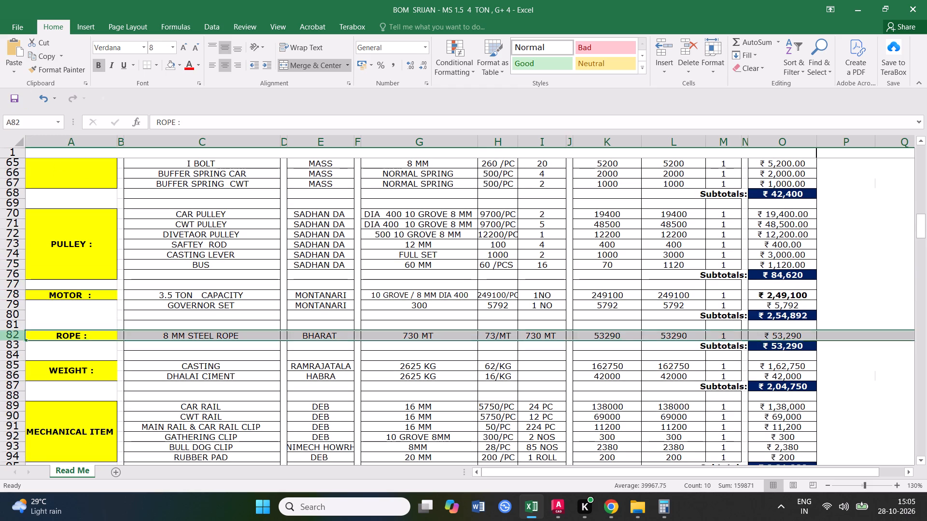
{"action": "scroll", "coordinate": [510, 345], "scroll_direction": "down", "scroll_amount": 1}
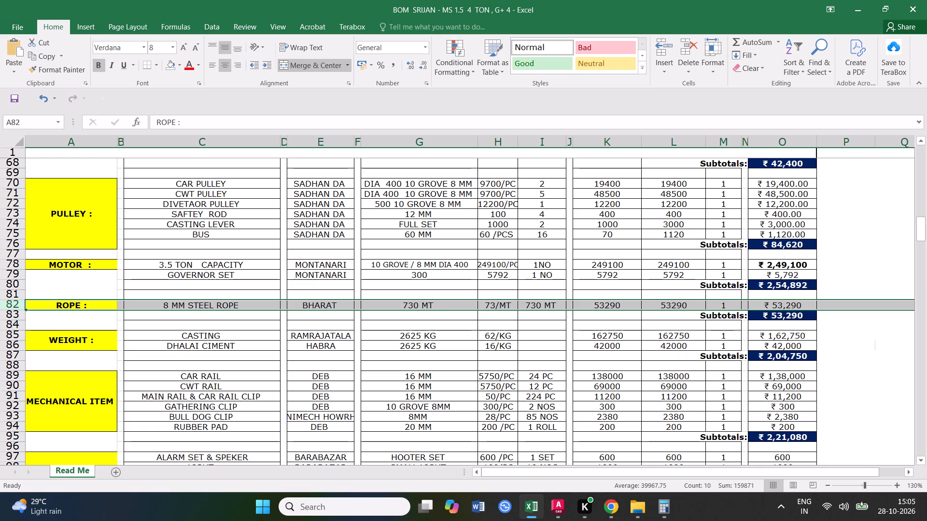
{"action": "left_click", "coordinate": [16, 305]}
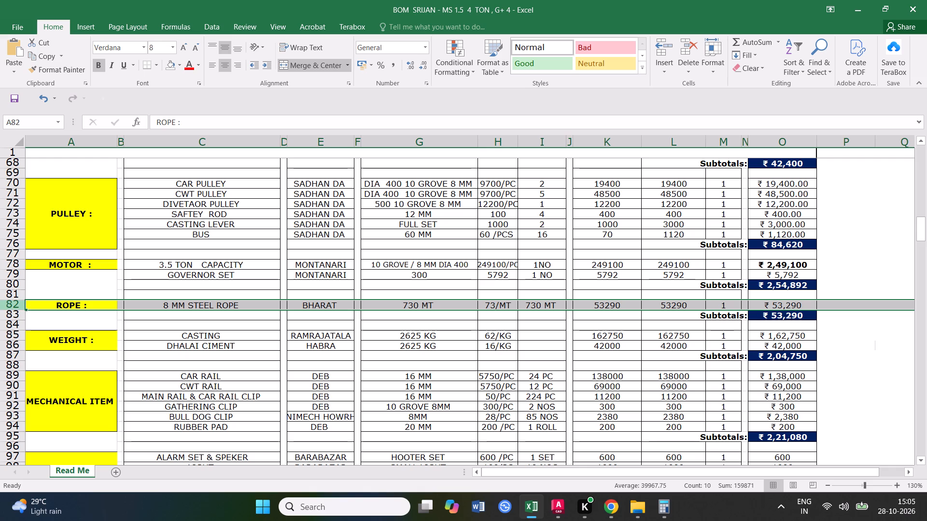
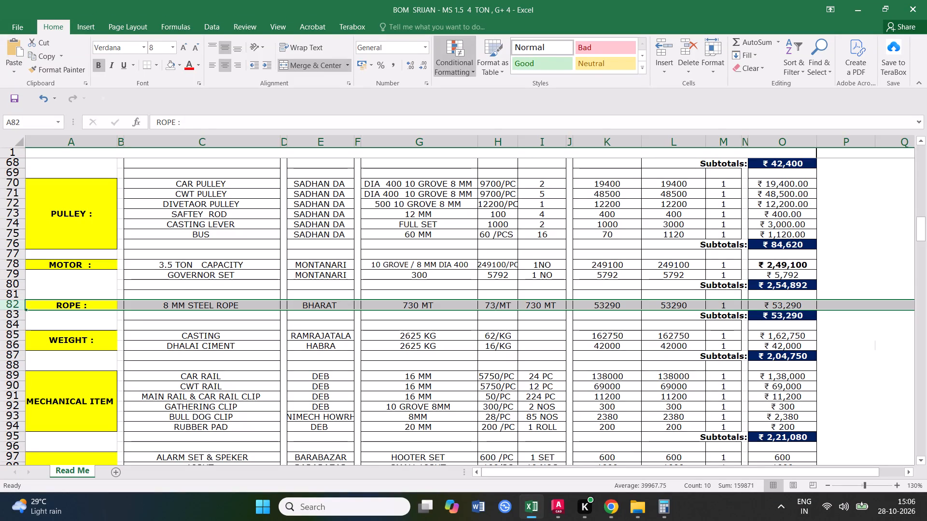
Add the note 24 MT 8 S HEIGHT in cell C83, beneath the 8 MM STEEL ROPE item.
{"action": "left_click", "coordinate": [253, 302]}
{"action": "double_click", "coordinate": [253, 304]}
{"action": "left_click", "coordinate": [239, 343]}
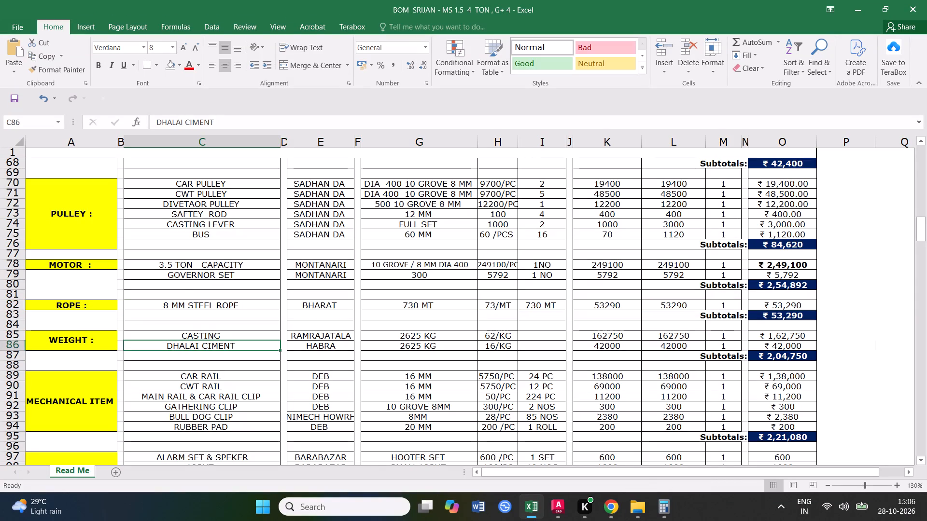
{"action": "double_click", "coordinate": [222, 314]}
{"action": "left_click", "coordinate": [230, 357]}
{"action": "left_click", "coordinate": [210, 315]}
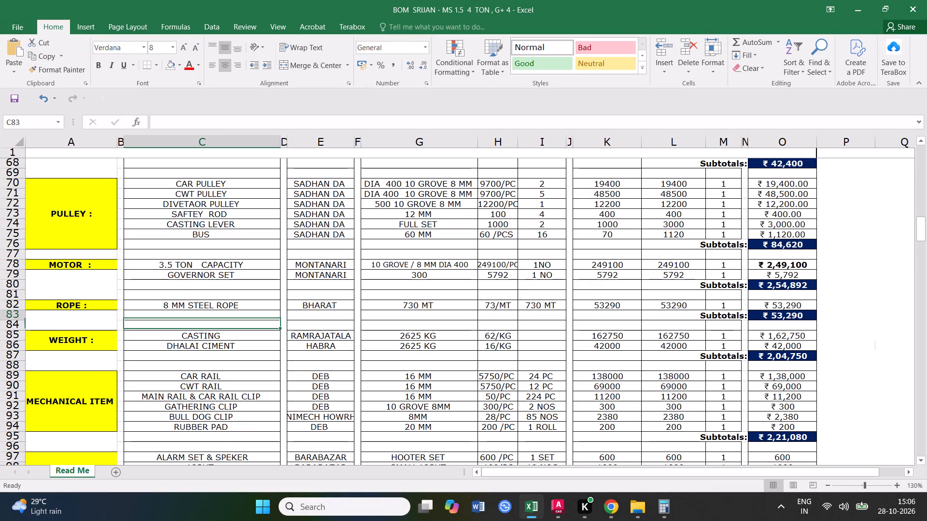
{"action": "type", "text": "24 MT 8"}
{"action": "key", "text": "space"}
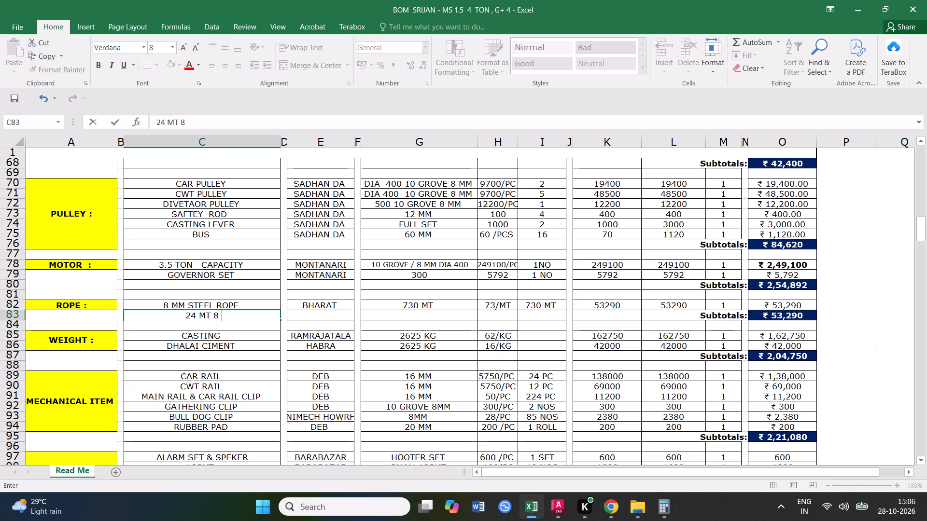
{"action": "key", "text": "s"}
{"action": "key", "text": "space"}
{"action": "type", "text": "HEIGHT"}
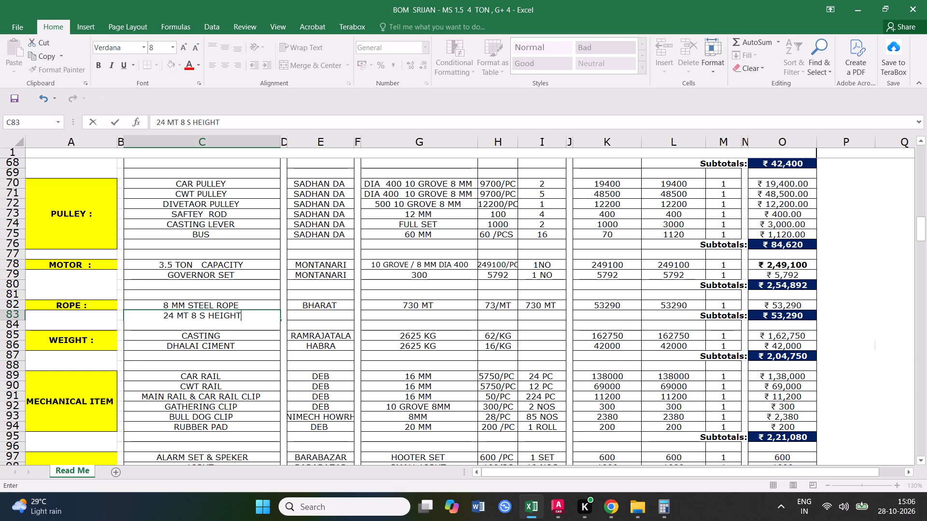
{"action": "key", "text": "space"}
{"action": "left_click", "coordinate": [238, 388]}
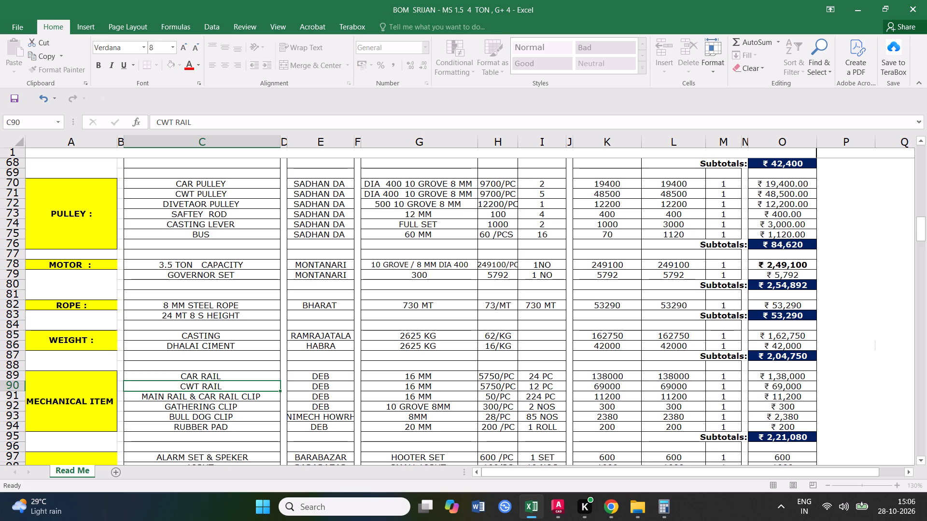
Work out the steel rope length in Calculator: 25 × 2, plus 10, then multiplied by 10.
{"action": "left_click", "coordinate": [429, 307]}
{"action": "left_click", "coordinate": [416, 332]}
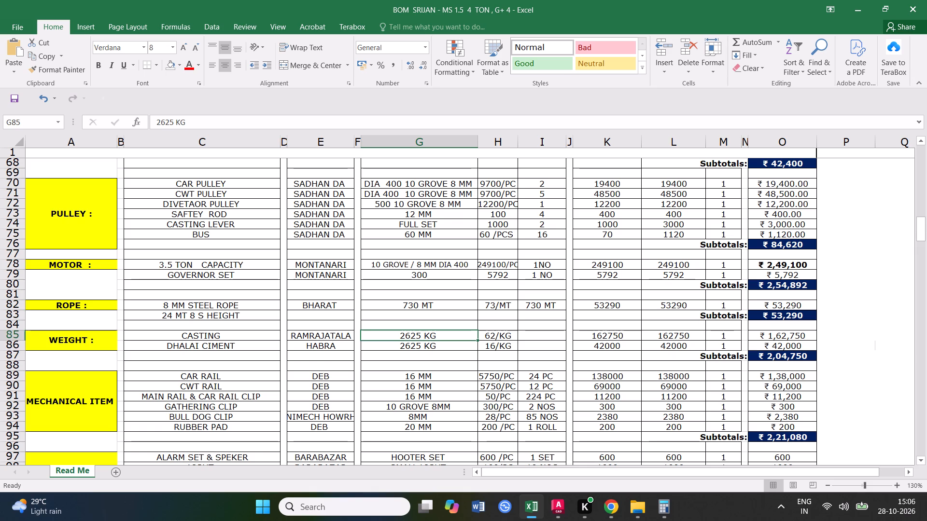
{"action": "left_click", "coordinate": [421, 304]}
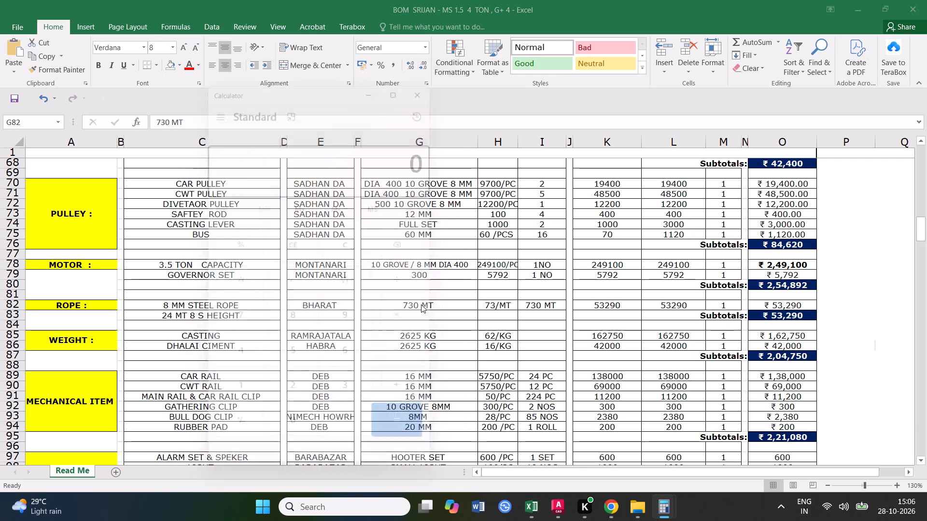
{"action": "type", "text": "25"}
{"action": "type", "text": "*2"}
{"action": "key", "text": "Return"}
{"action": "key", "text": "plus"}
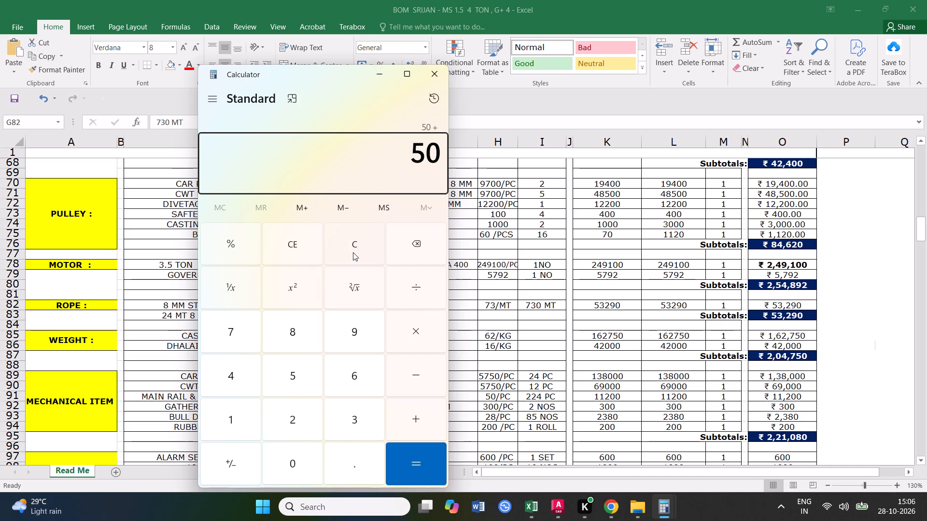
{"action": "type", "text": "+10"}
{"action": "key", "text": "Return"}
{"action": "type", "text": "*10"}
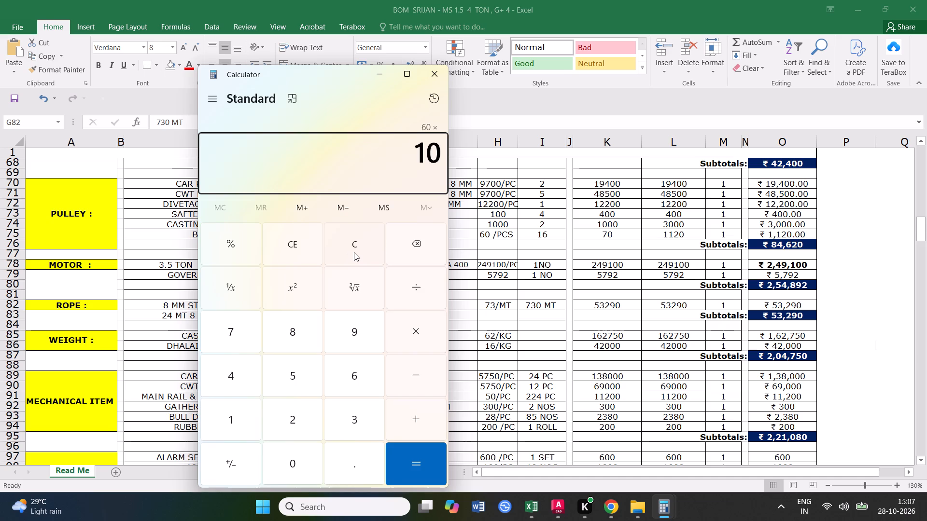
{"action": "key", "text": "Return"}
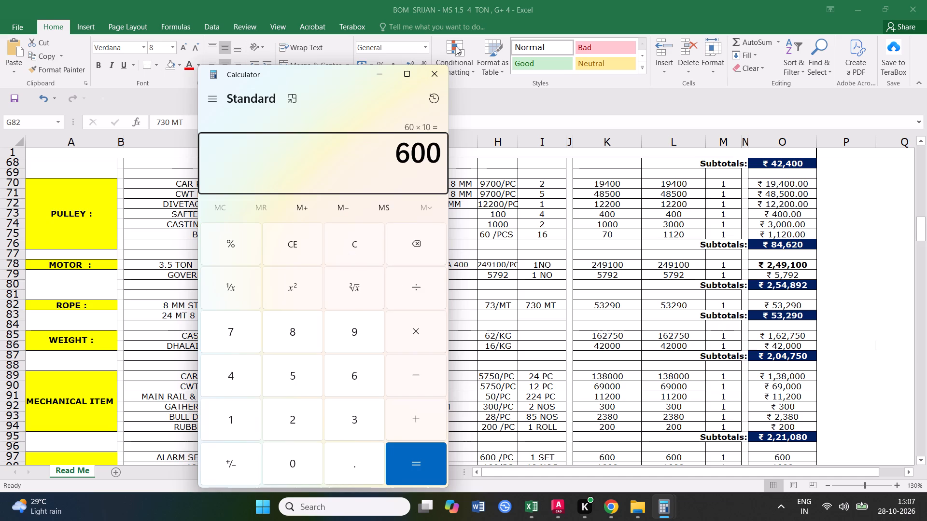
{"action": "left_click", "coordinate": [445, 68]}
Set both the quantity and the specification of the steel rope in row 82 to 600 MT.
{"action": "double_click", "coordinate": [539, 307]}
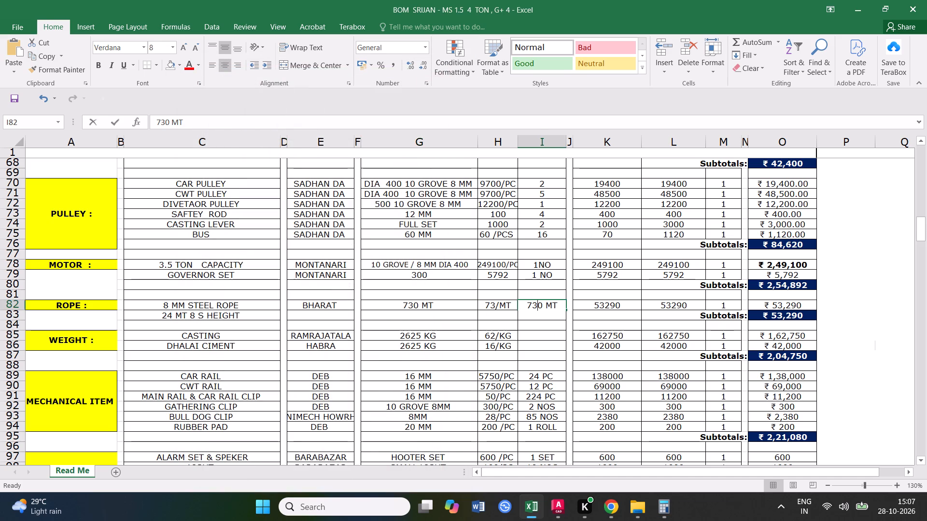
{"action": "left_click_drag", "start_coordinate": [544, 305], "coordinate": [524, 304]}
{"action": "type", "text": "600"}
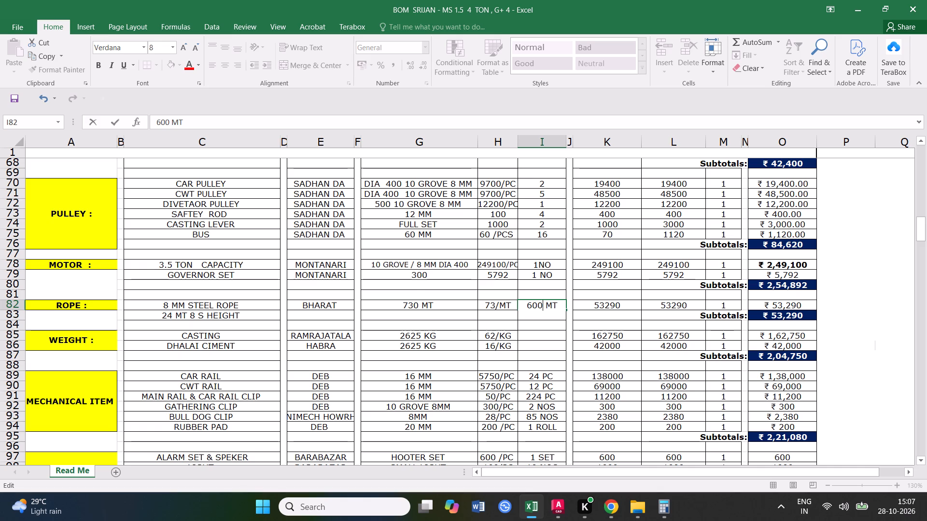
{"action": "left_click", "coordinate": [515, 355]}
{"action": "double_click", "coordinate": [420, 303]}
{"action": "left_click_drag", "start_coordinate": [420, 305], "coordinate": [393, 307]}
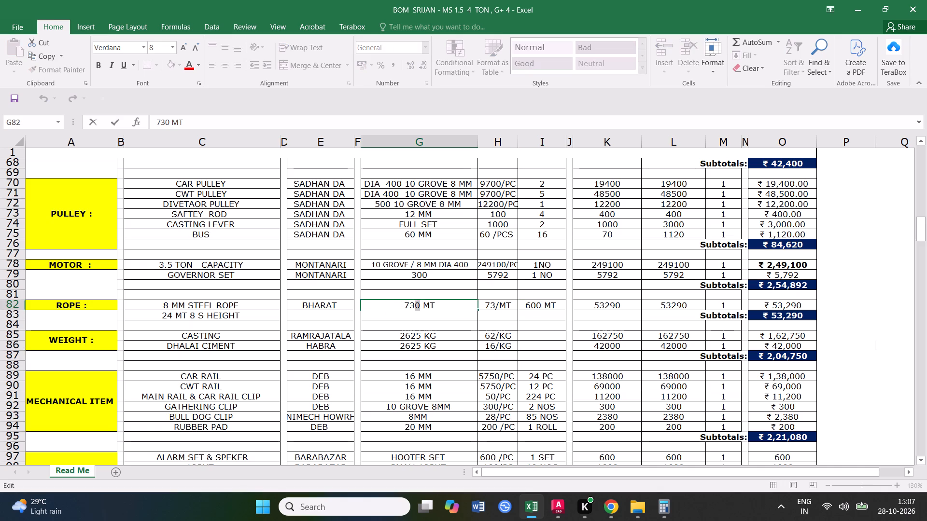
{"action": "left_click_drag", "start_coordinate": [393, 307], "coordinate": [386, 307]}
{"action": "type", "text": "600"}
{"action": "left_click", "coordinate": [524, 317]}
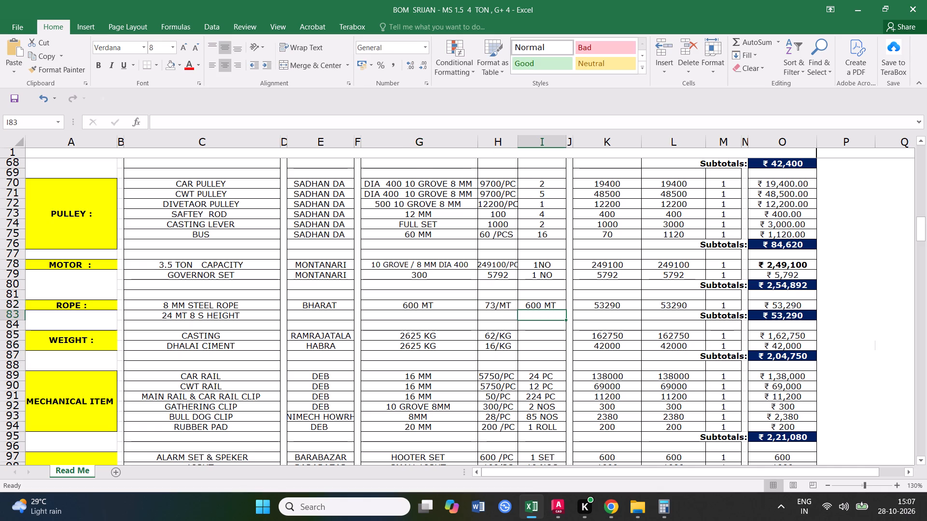
Calculate 600 × 73 in Calculator, enter 43800 as the rope amount in K82, copy it to L82 and save the workbook.
{"action": "left_click", "coordinate": [608, 302]}
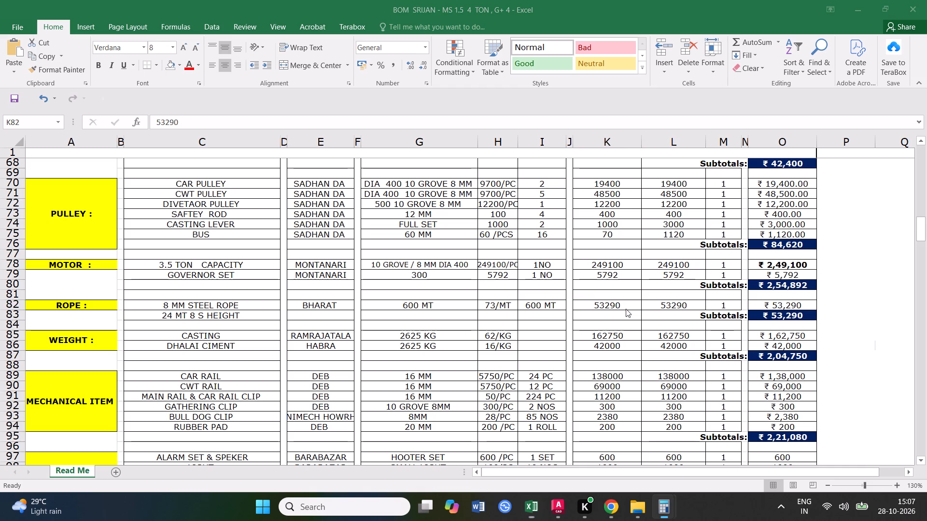
{"action": "type", "text": "600*73"}
{"action": "key", "text": "Return"}
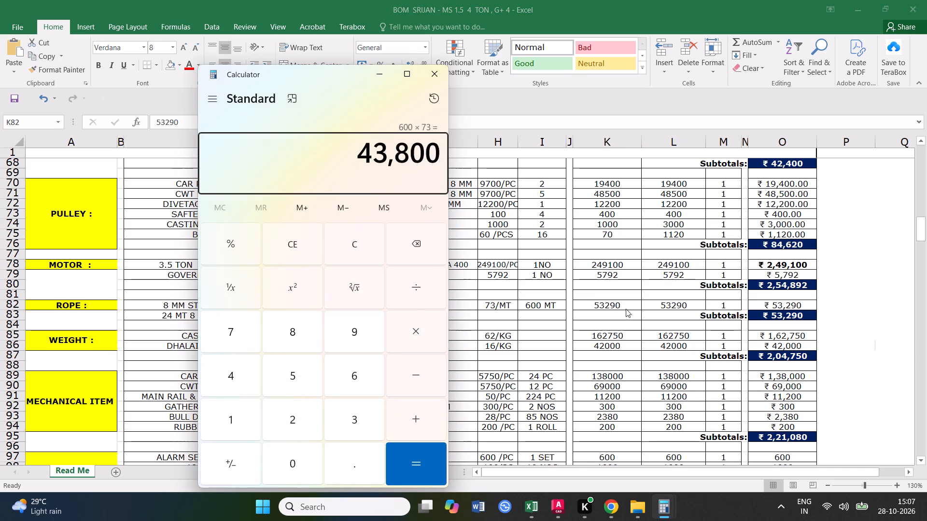
{"action": "left_click", "coordinate": [432, 75]}
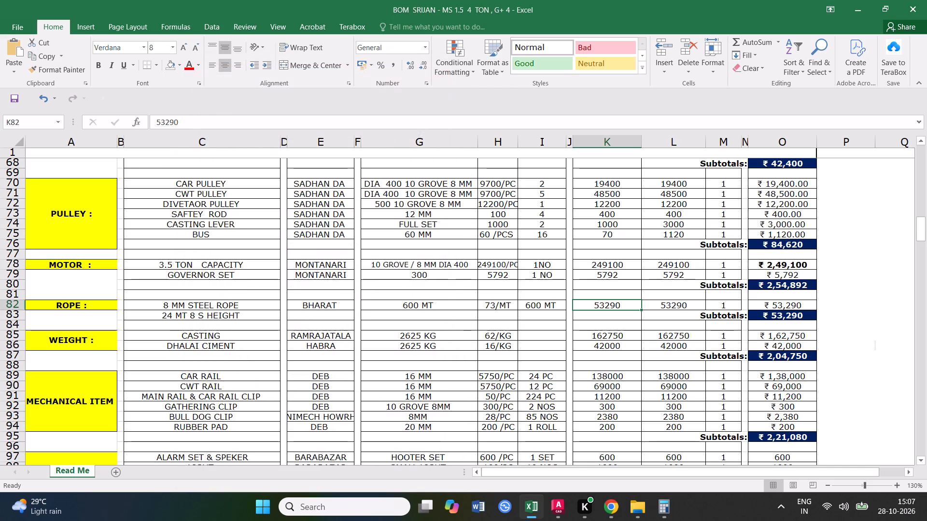
{"action": "type", "text": "43800"}
{"action": "left_click", "coordinate": [618, 347]}
{"action": "left_click", "coordinate": [621, 307]}
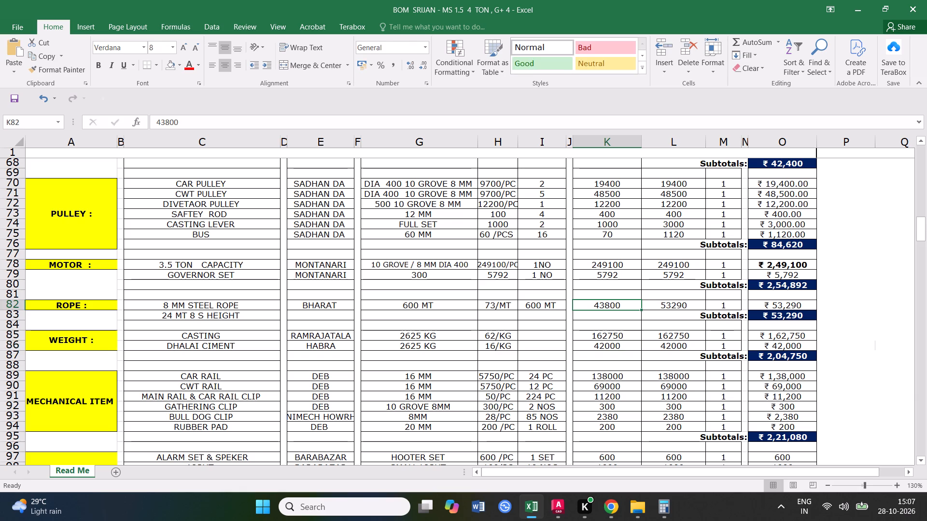
{"action": "left_click_drag", "start_coordinate": [642, 310], "coordinate": [684, 310]}
{"action": "left_click", "coordinate": [660, 332]}
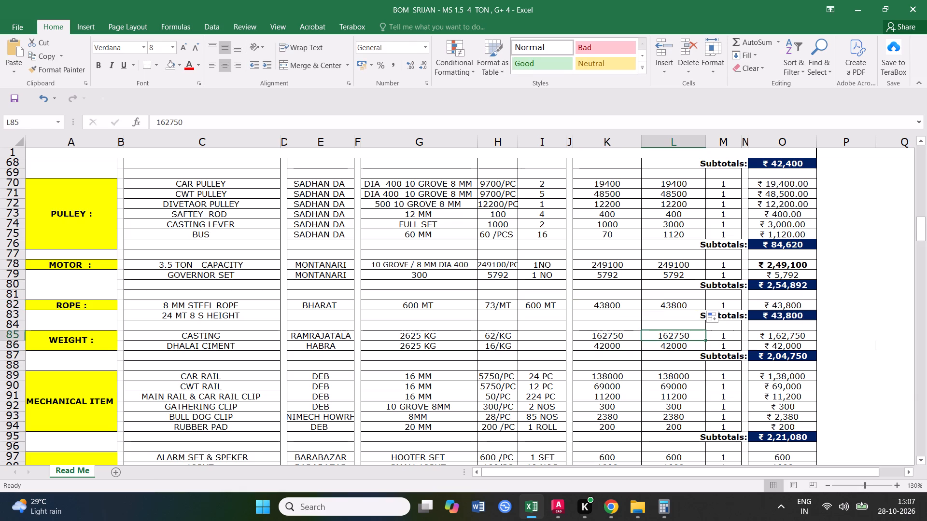
{"action": "left_click", "coordinate": [12, 98]}
Work out the total for the WEIGHT section in Calculator: 4000 divided by 2, plus 4000.
{"action": "scroll", "coordinate": [225, 316], "scroll_direction": "down", "scroll_amount": 1}
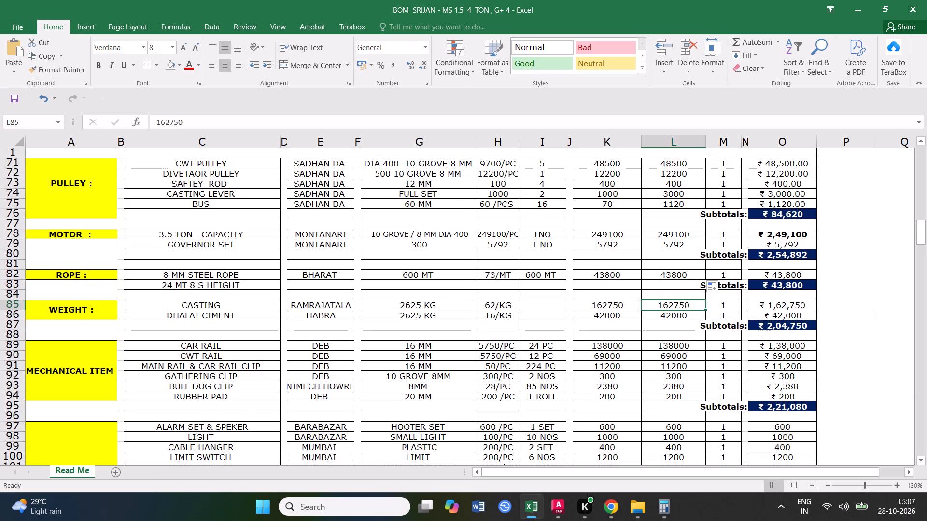
{"action": "scroll", "coordinate": [240, 310], "scroll_direction": "down", "scroll_amount": 1}
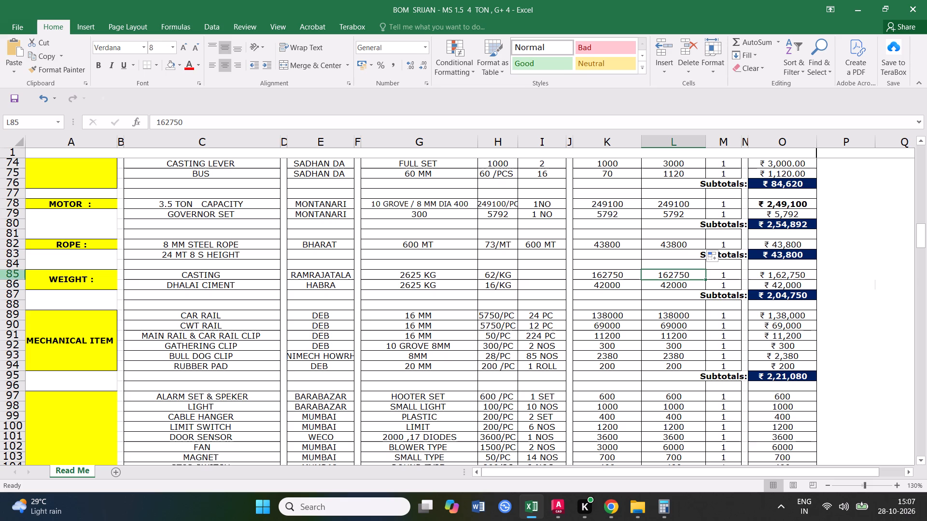
{"action": "left_click", "coordinate": [6, 275]}
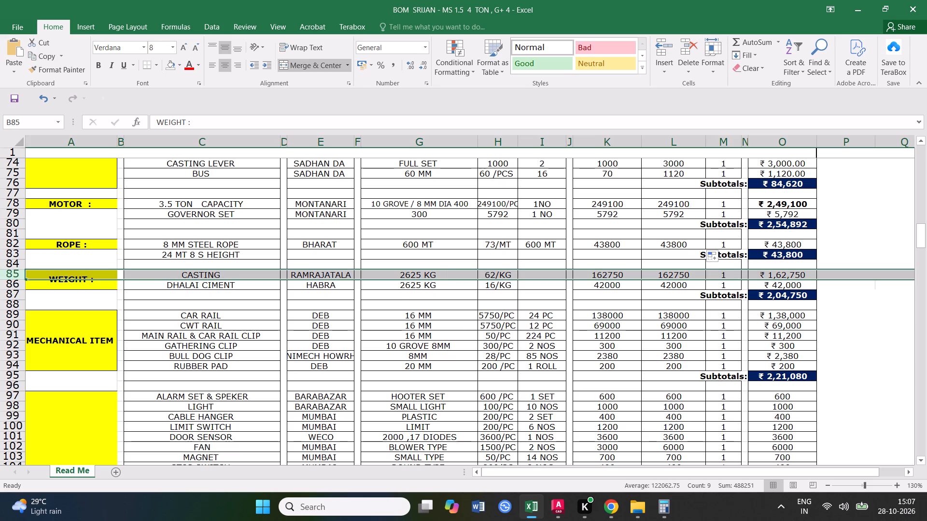
{"action": "type", "text": "4000"}
{"action": "type", "text": "/2"}
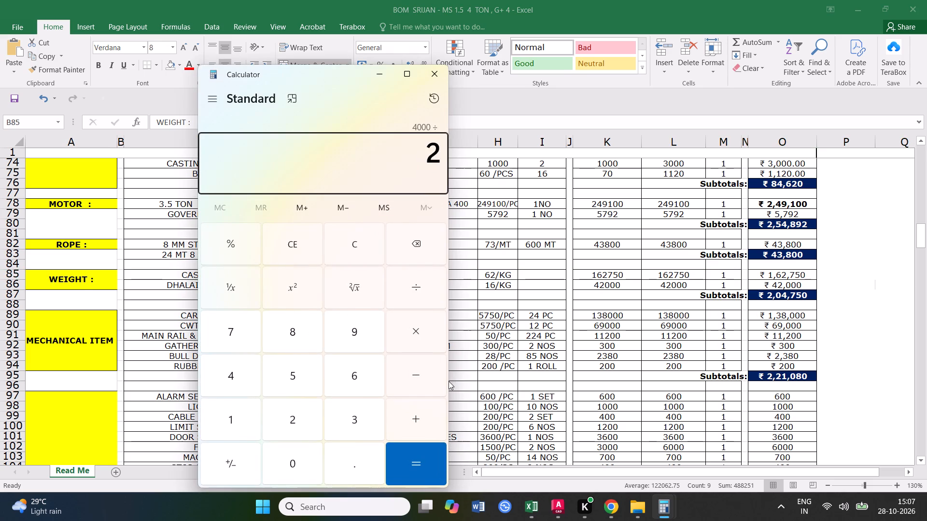
{"action": "key", "text": "Return"}
{"action": "type", "text": "+4000"}
{"action": "key", "text": "Return"}
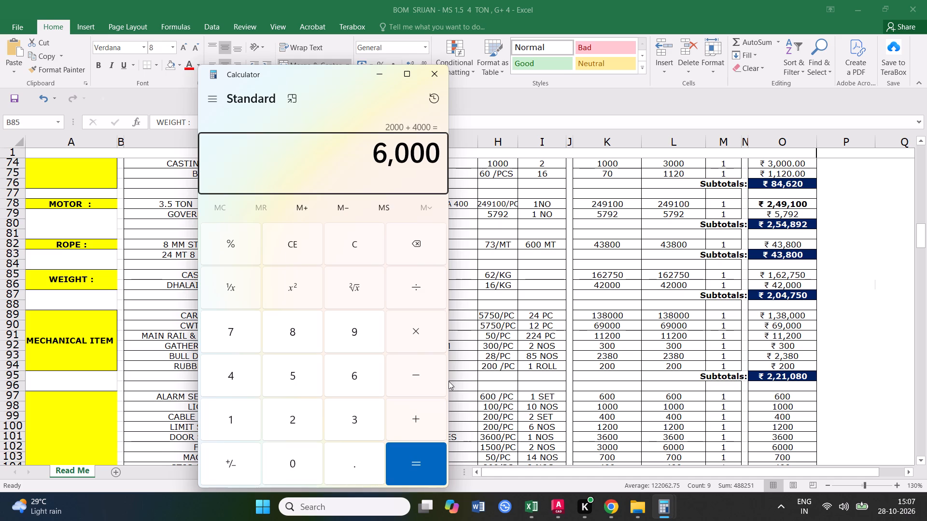
{"action": "left_click", "coordinate": [439, 74]}
Set the weights of CASTING in G85 and DHALAI CIMENT in G86 to 3000 KG each.
{"action": "double_click", "coordinate": [417, 274]}
{"action": "left_click_drag", "start_coordinate": [423, 273], "coordinate": [407, 274]}
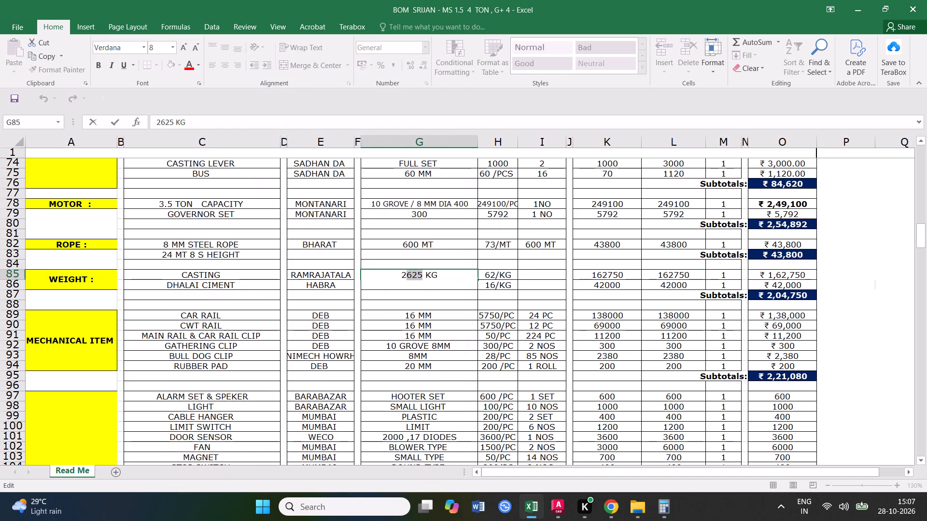
{"action": "left_click_drag", "start_coordinate": [407, 274], "coordinate": [401, 274]}
{"action": "type", "text": "3000"}
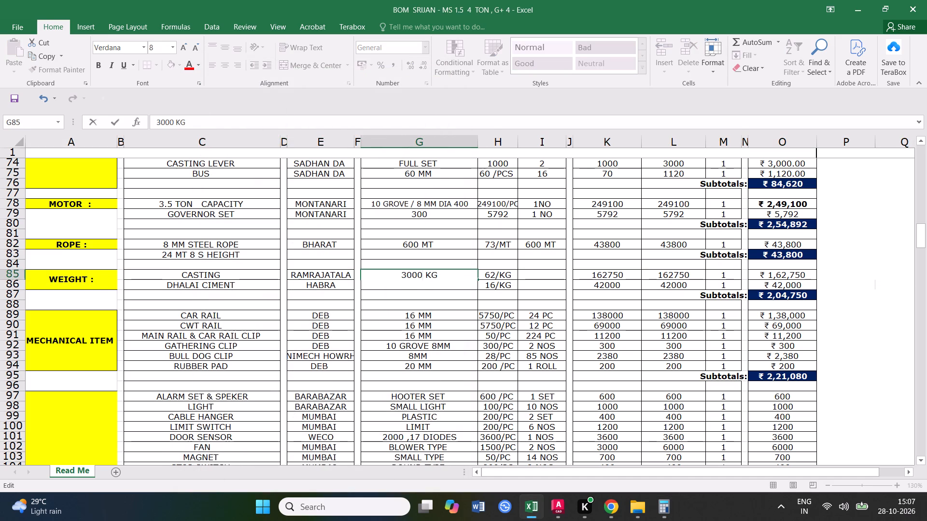
{"action": "left_click", "coordinate": [423, 313]}
{"action": "double_click", "coordinate": [419, 284]}
{"action": "left_click_drag", "start_coordinate": [427, 286], "coordinate": [396, 287]}
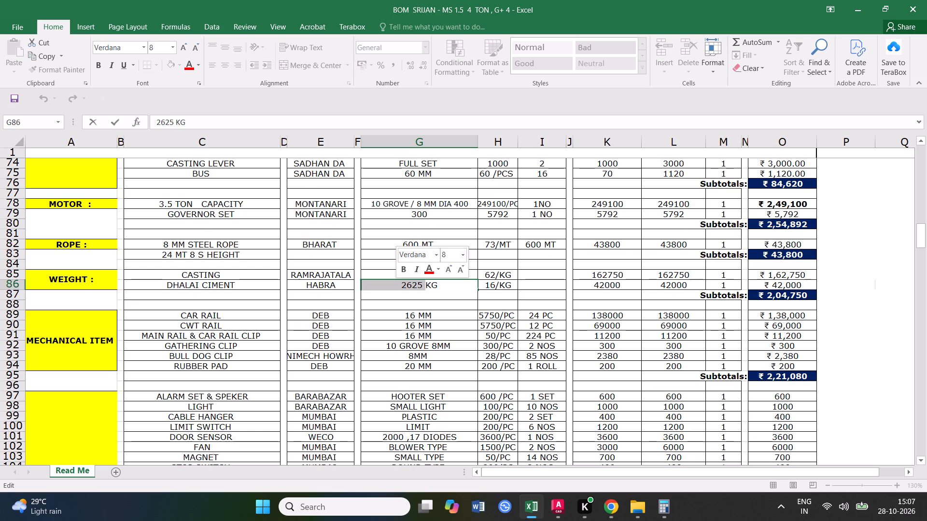
{"action": "type", "text": "3000"}
{"action": "key", "text": "space"}
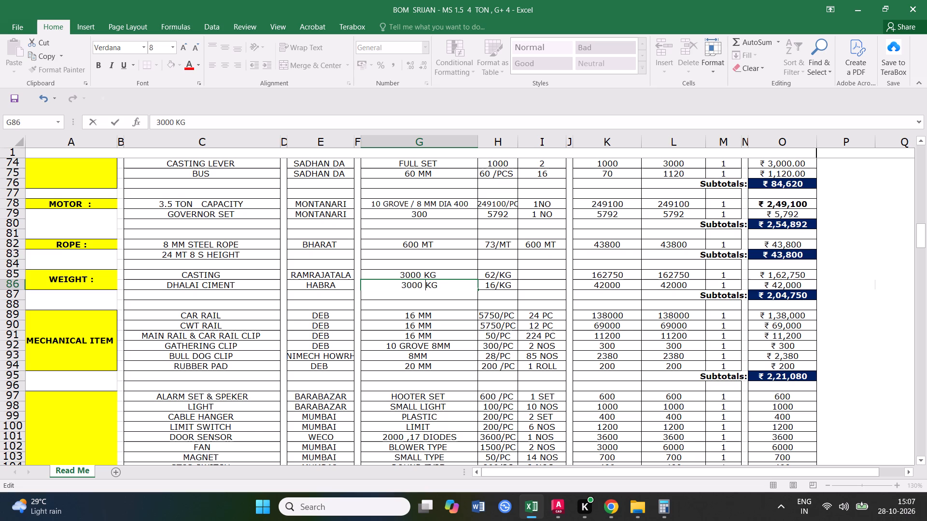
{"action": "left_click", "coordinate": [410, 292]}
{"action": "left_click", "coordinate": [502, 307]}
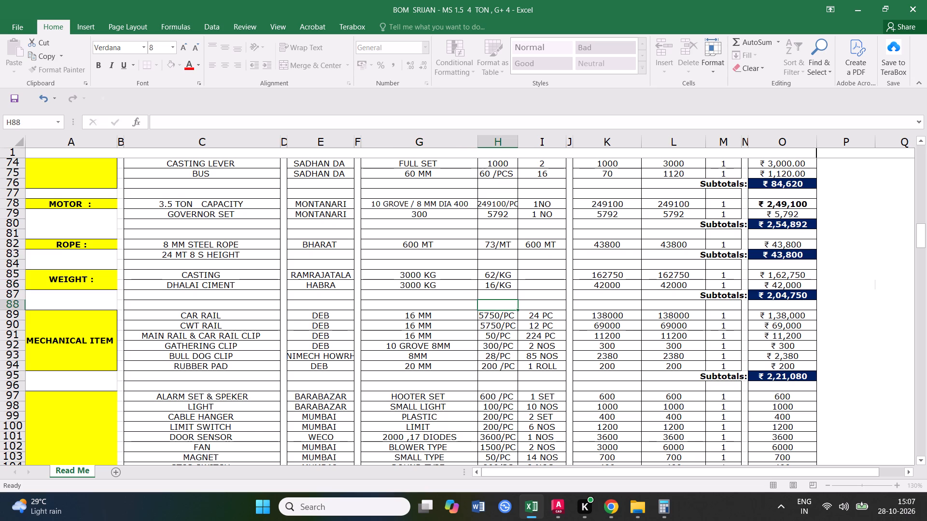
Calculate 3000 × 62 in Calculator, enter 186000 as the CASTING amount in K85 and copy it to L85.
{"action": "left_click", "coordinate": [608, 274]}
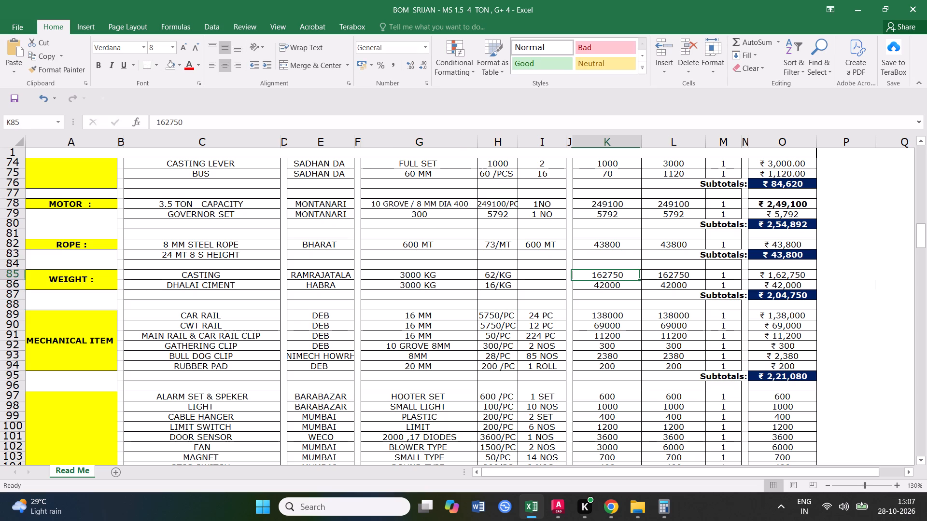
{"action": "type", "text": "3000"}
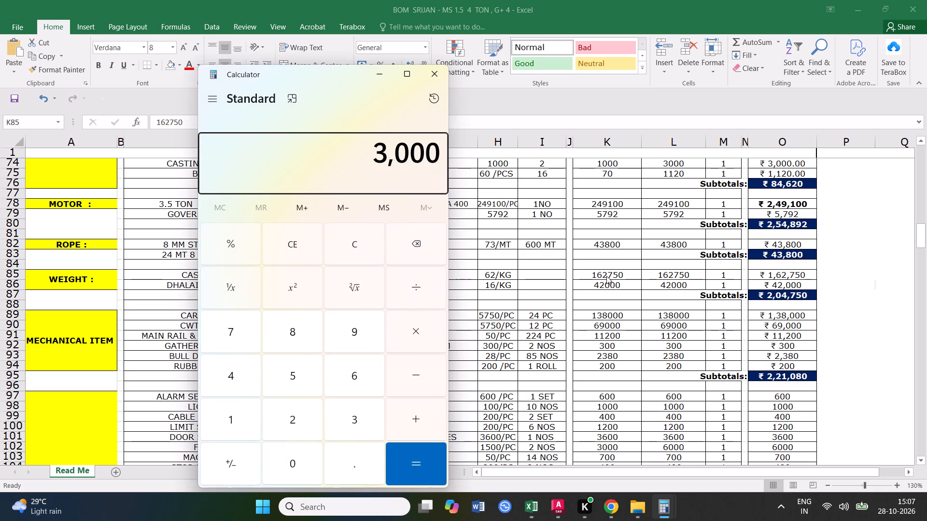
{"action": "type", "text": "*62"}
{"action": "key", "text": "Return"}
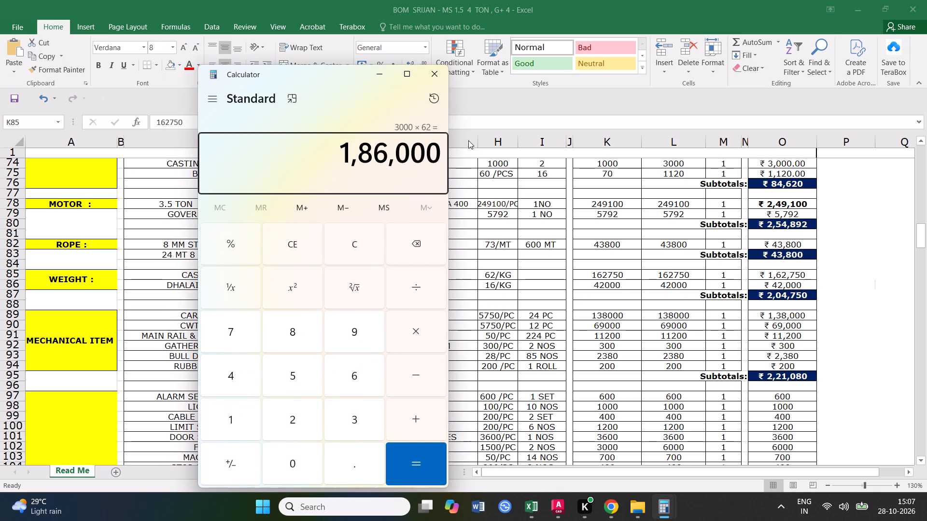
{"action": "left_click", "coordinate": [428, 63]}
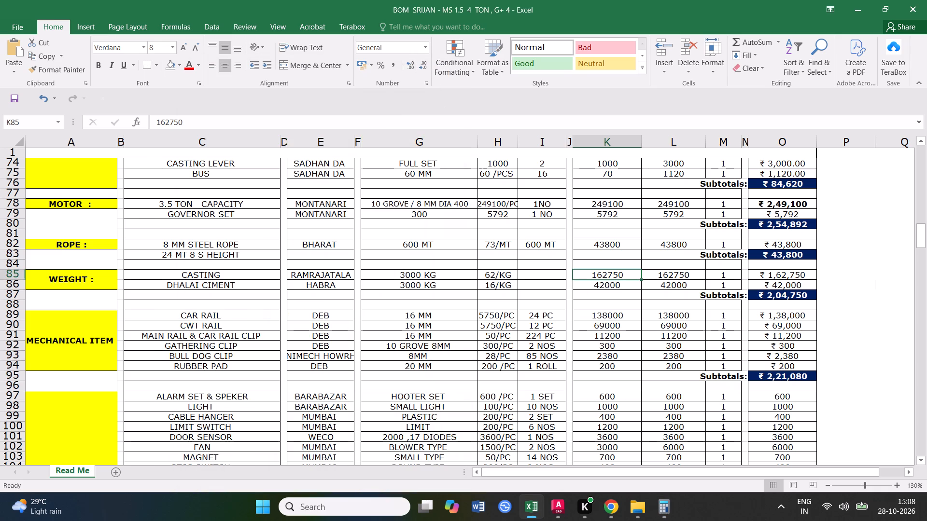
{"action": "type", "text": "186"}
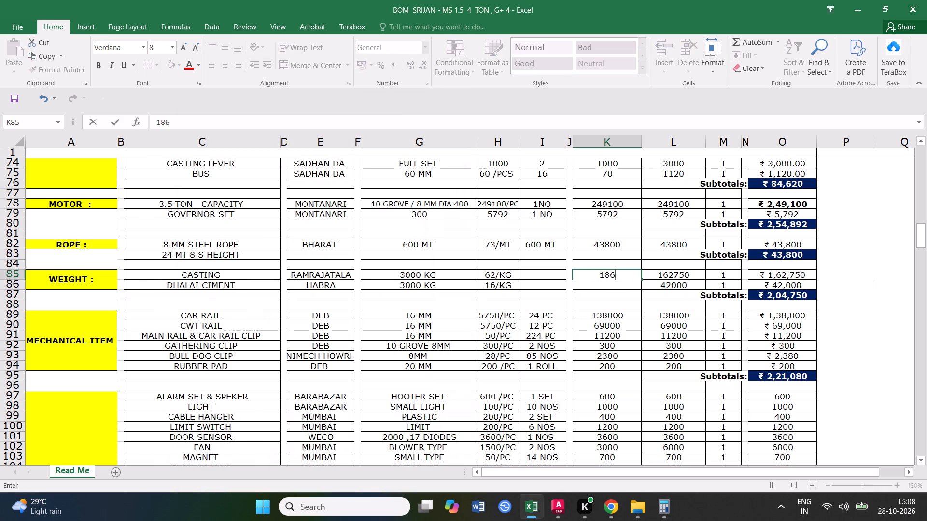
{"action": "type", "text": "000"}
{"action": "left_click", "coordinate": [611, 302]}
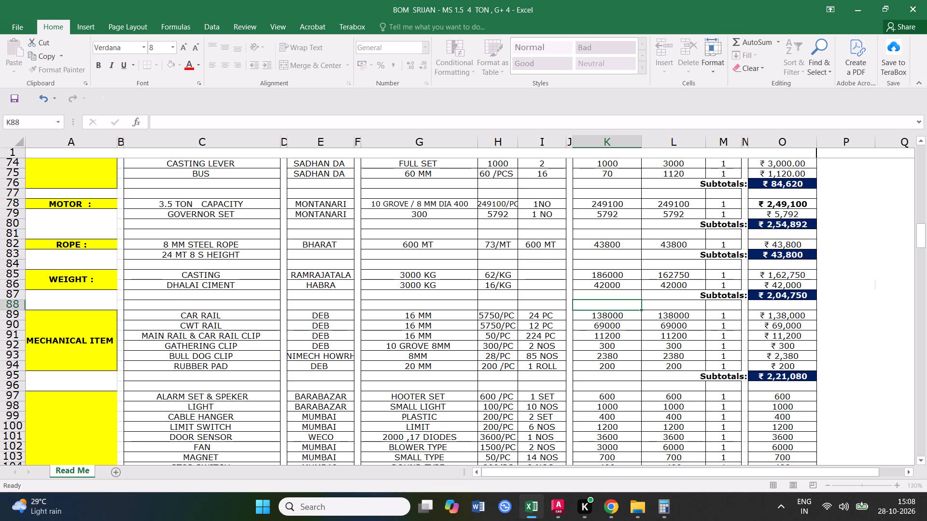
{"action": "left_click", "coordinate": [612, 275]}
{"action": "left_click_drag", "start_coordinate": [642, 278], "coordinate": [678, 280]}
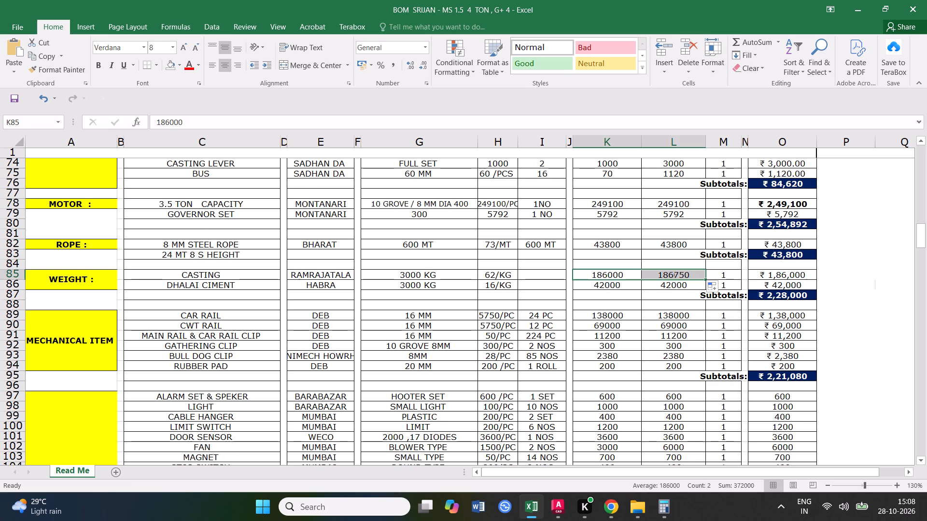
Calculate 3000 × 16 in Calculator, set the DHALAI CIMENT amounts in K86 and L86 to 48000 and save the workbook.
{"action": "left_click", "coordinate": [417, 286]}
{"action": "type", "text": "3000"}
{"action": "type", "text": "*16"}
{"action": "key", "text": "Return"}
{"action": "left_click", "coordinate": [427, 82]}
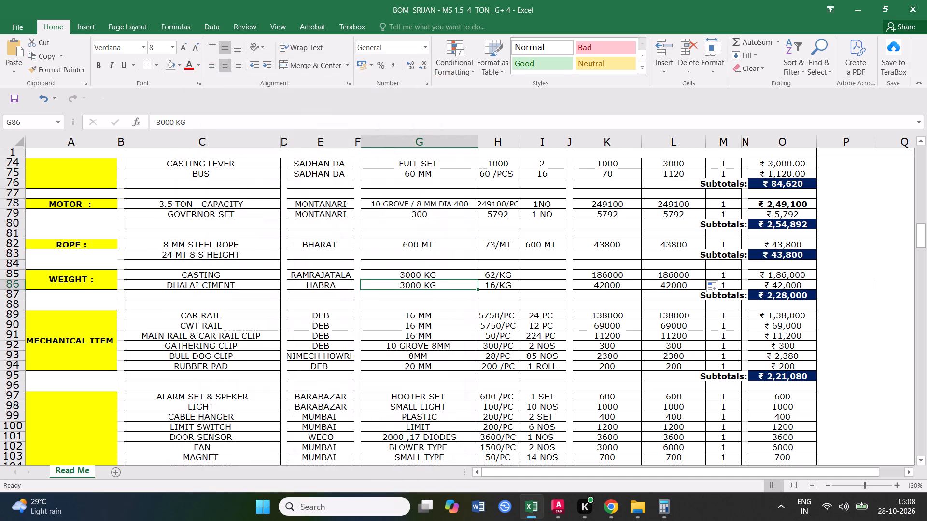
{"action": "left_click", "coordinate": [610, 285]}
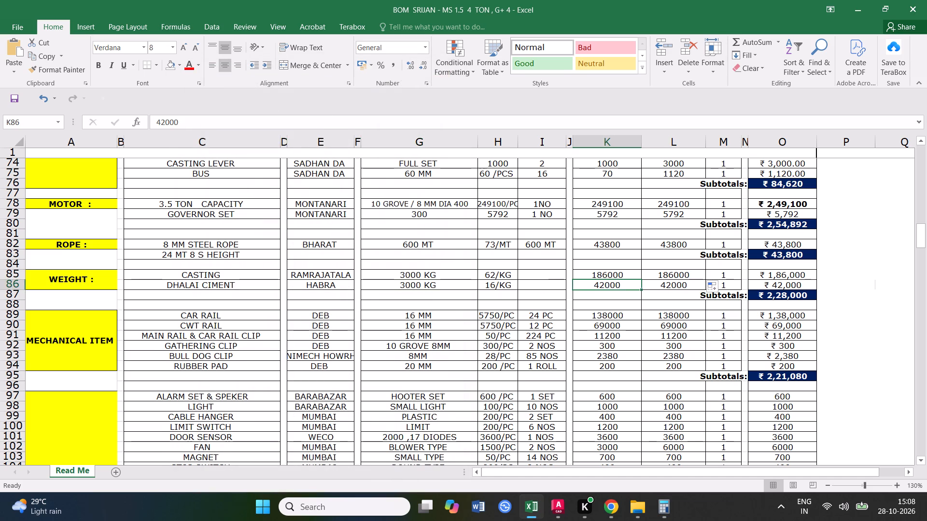
{"action": "double_click", "coordinate": [603, 287]}
{"action": "key", "text": "BackSpace"}
{"action": "key", "text": "8"}
{"action": "left_click", "coordinate": [613, 313]}
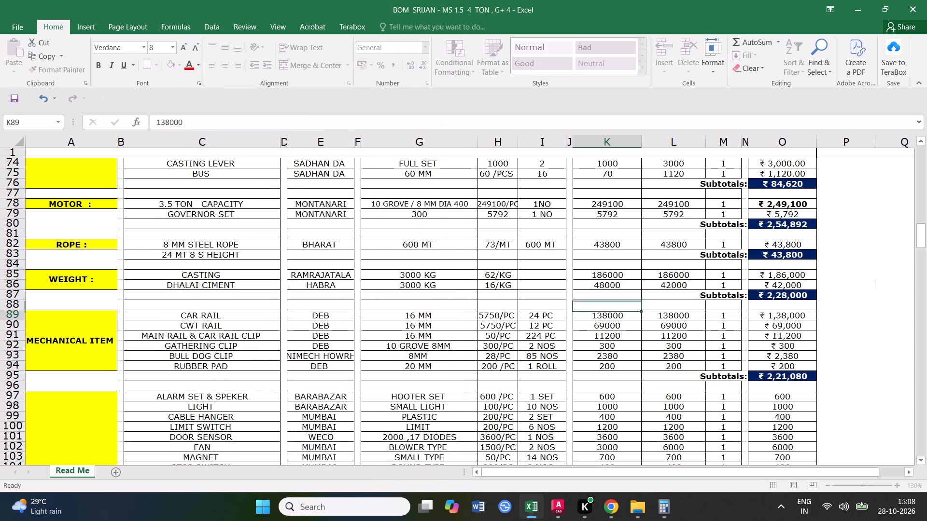
{"action": "double_click", "coordinate": [671, 286]}
{"action": "key", "text": "BackSpace"}
{"action": "key", "text": "8"}
{"action": "left_click", "coordinate": [695, 325]}
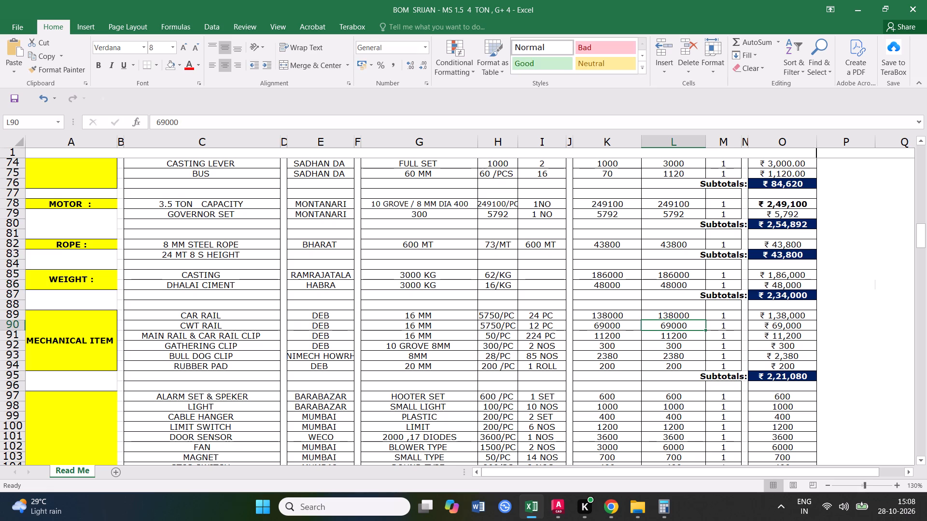
{"action": "left_click", "coordinate": [27, 96]}
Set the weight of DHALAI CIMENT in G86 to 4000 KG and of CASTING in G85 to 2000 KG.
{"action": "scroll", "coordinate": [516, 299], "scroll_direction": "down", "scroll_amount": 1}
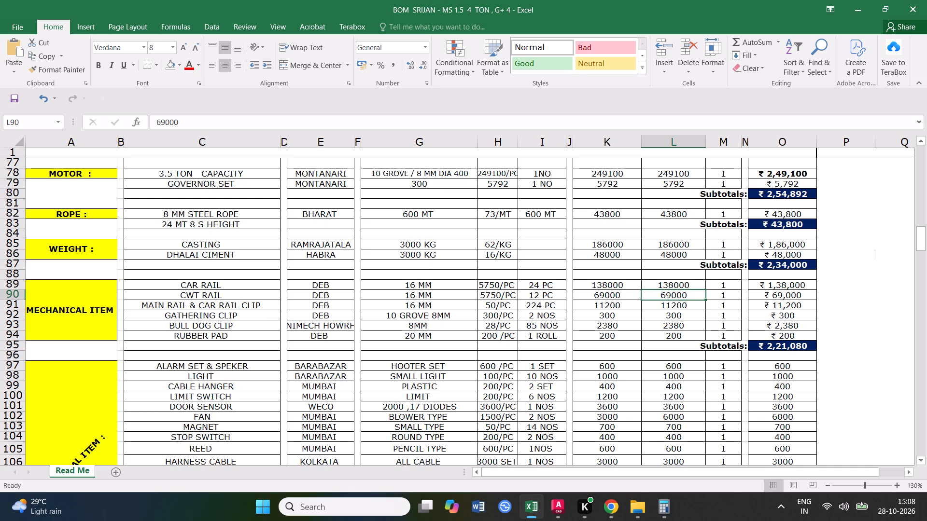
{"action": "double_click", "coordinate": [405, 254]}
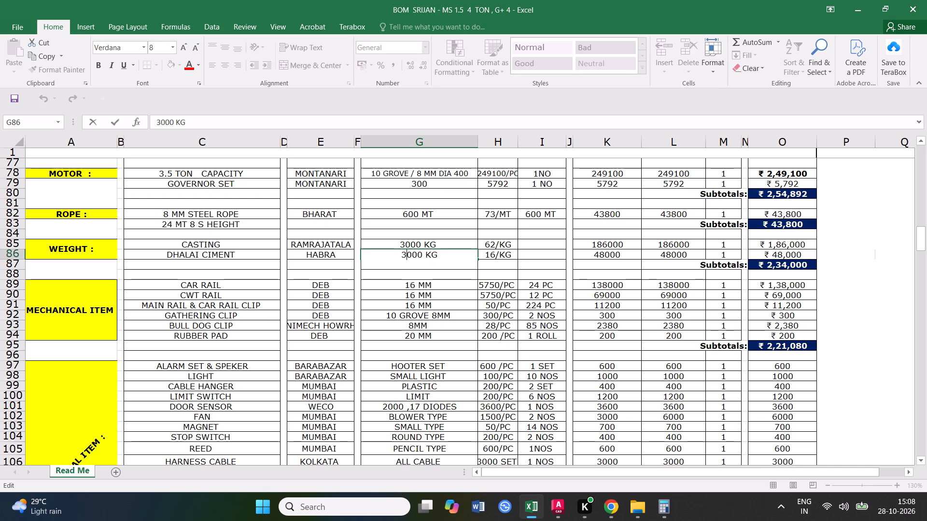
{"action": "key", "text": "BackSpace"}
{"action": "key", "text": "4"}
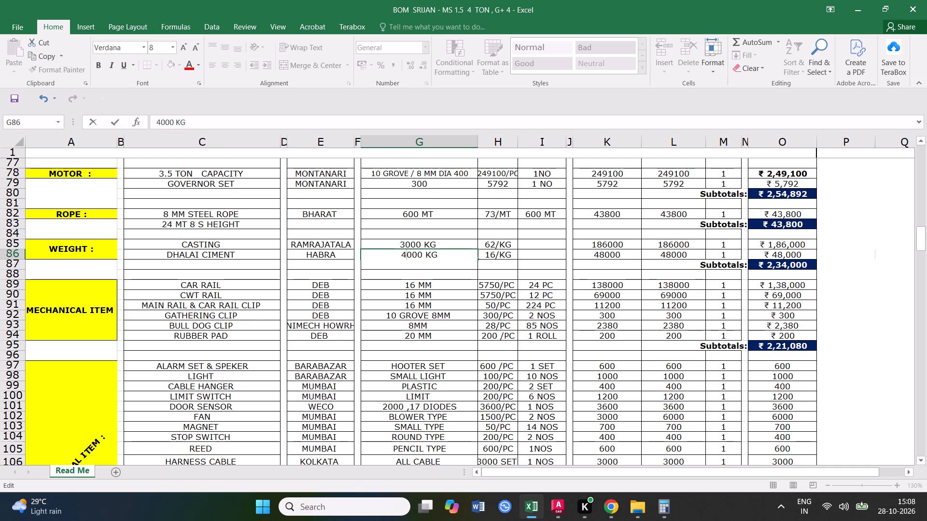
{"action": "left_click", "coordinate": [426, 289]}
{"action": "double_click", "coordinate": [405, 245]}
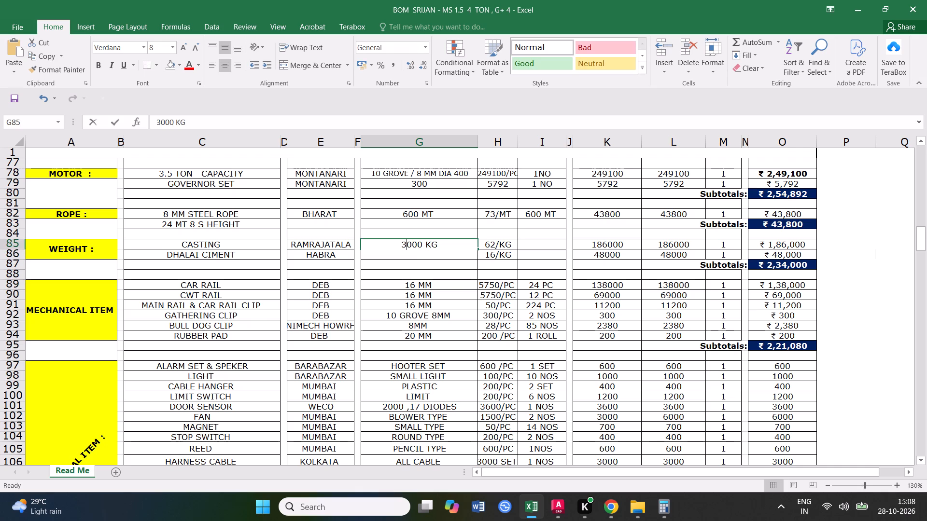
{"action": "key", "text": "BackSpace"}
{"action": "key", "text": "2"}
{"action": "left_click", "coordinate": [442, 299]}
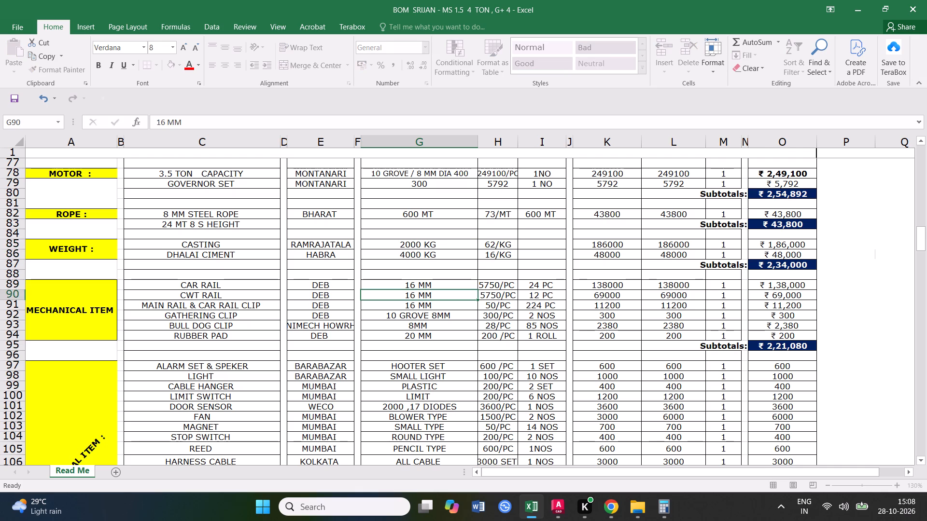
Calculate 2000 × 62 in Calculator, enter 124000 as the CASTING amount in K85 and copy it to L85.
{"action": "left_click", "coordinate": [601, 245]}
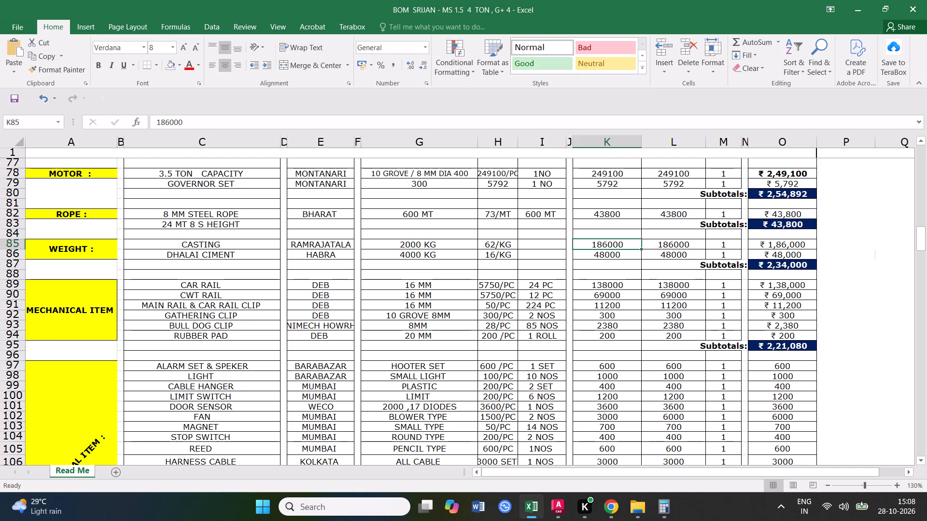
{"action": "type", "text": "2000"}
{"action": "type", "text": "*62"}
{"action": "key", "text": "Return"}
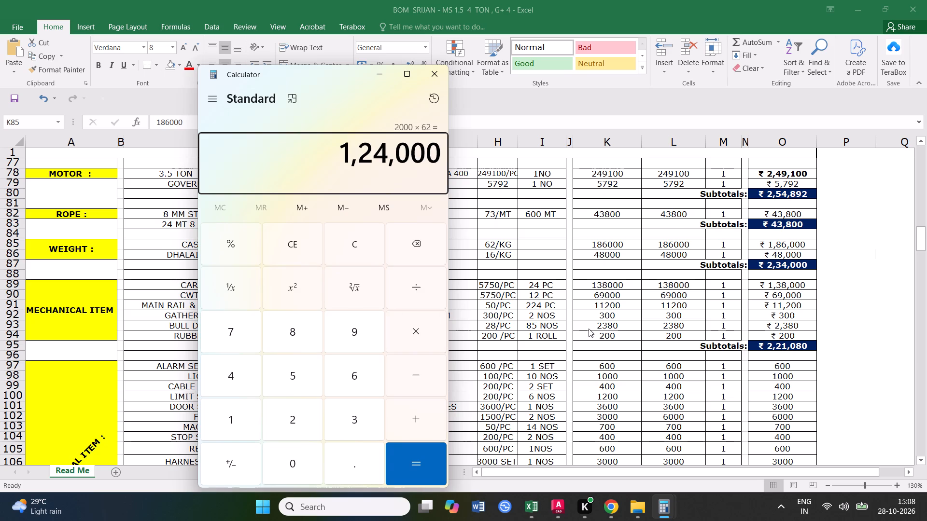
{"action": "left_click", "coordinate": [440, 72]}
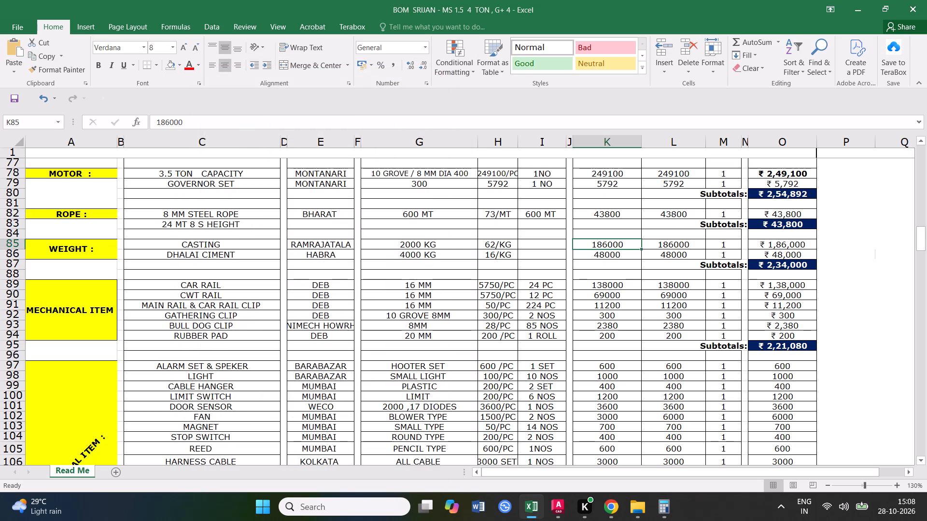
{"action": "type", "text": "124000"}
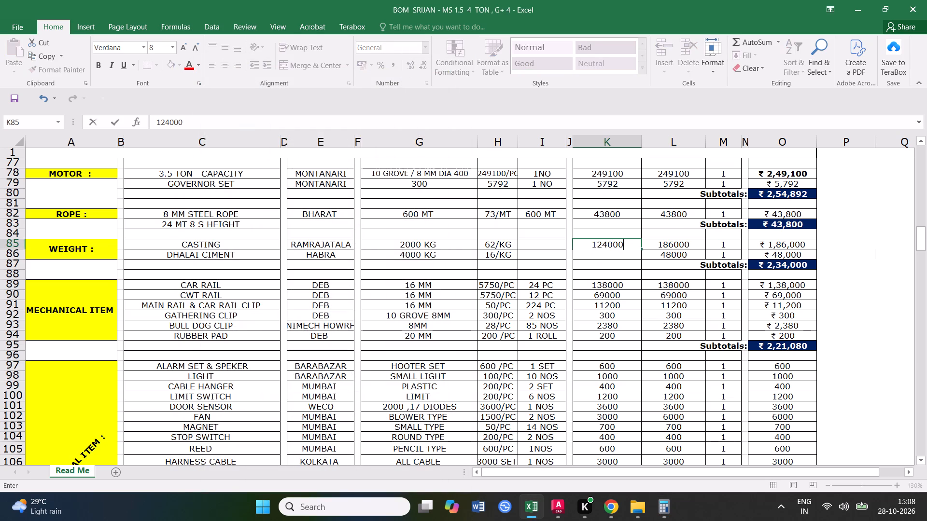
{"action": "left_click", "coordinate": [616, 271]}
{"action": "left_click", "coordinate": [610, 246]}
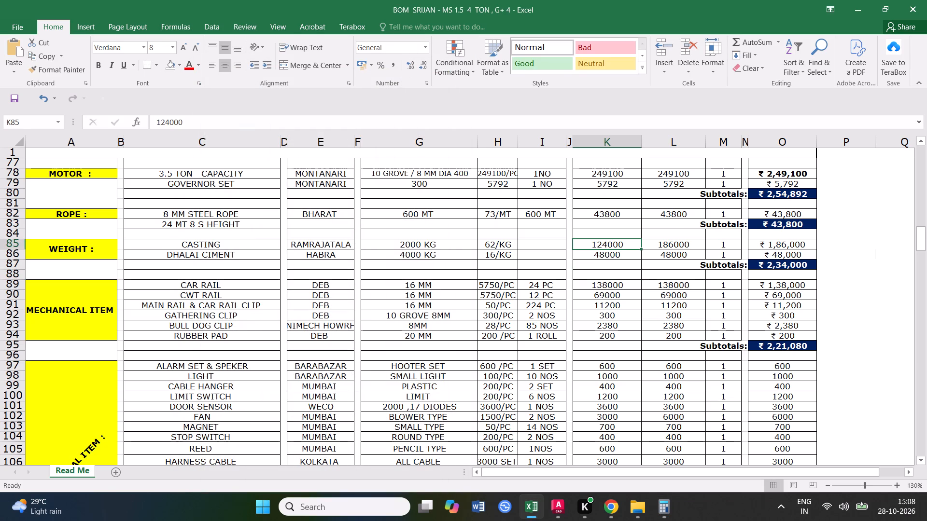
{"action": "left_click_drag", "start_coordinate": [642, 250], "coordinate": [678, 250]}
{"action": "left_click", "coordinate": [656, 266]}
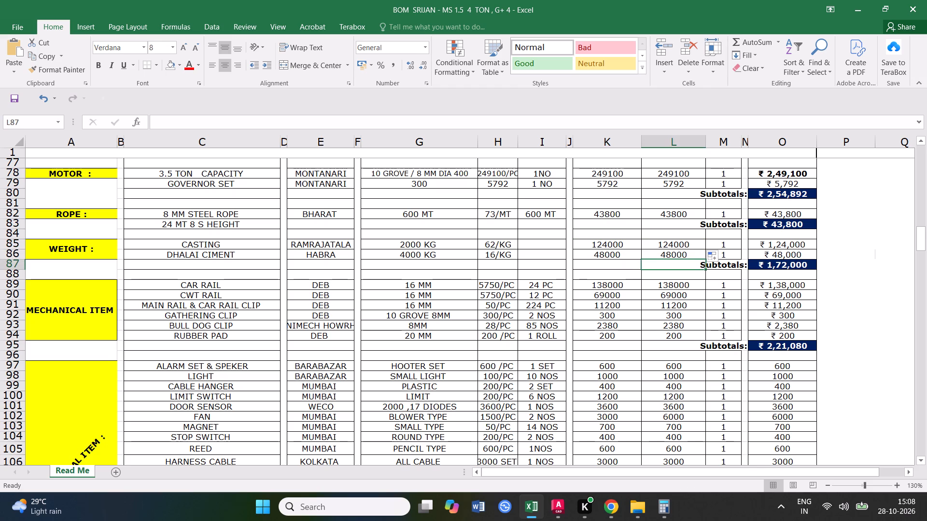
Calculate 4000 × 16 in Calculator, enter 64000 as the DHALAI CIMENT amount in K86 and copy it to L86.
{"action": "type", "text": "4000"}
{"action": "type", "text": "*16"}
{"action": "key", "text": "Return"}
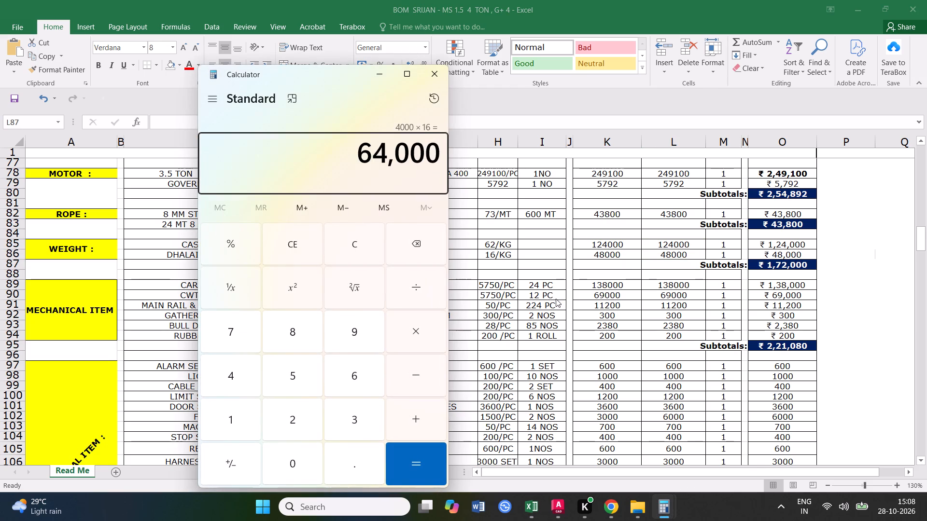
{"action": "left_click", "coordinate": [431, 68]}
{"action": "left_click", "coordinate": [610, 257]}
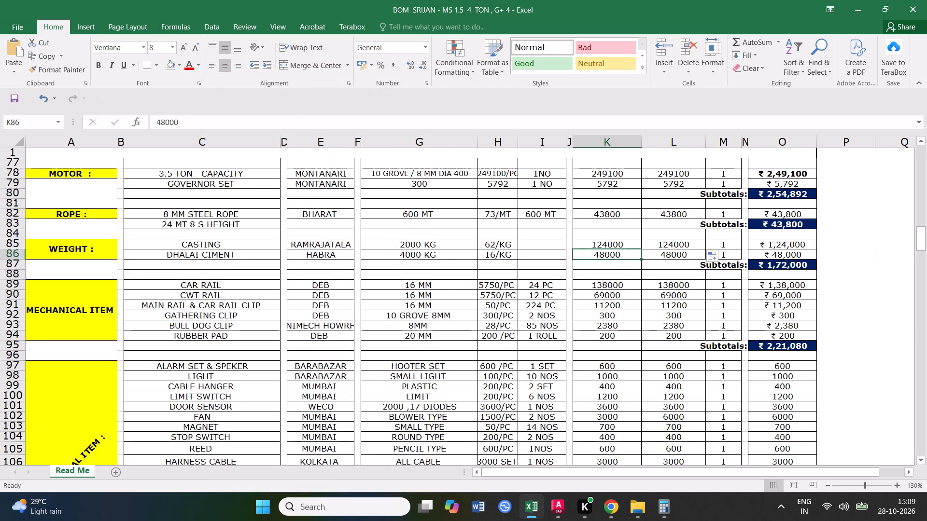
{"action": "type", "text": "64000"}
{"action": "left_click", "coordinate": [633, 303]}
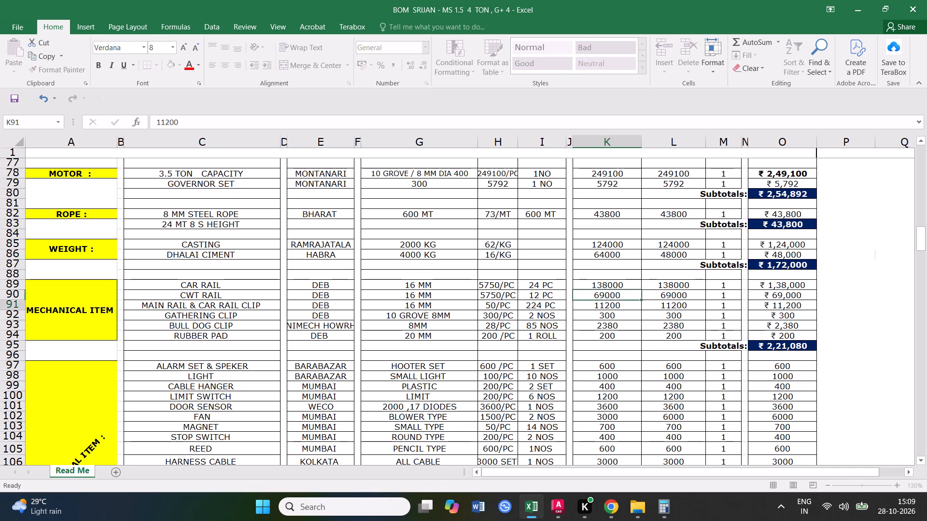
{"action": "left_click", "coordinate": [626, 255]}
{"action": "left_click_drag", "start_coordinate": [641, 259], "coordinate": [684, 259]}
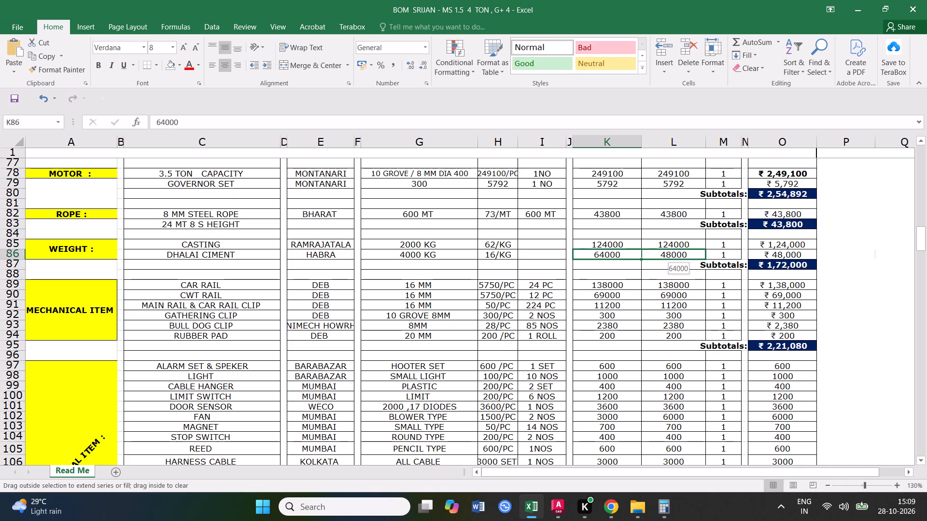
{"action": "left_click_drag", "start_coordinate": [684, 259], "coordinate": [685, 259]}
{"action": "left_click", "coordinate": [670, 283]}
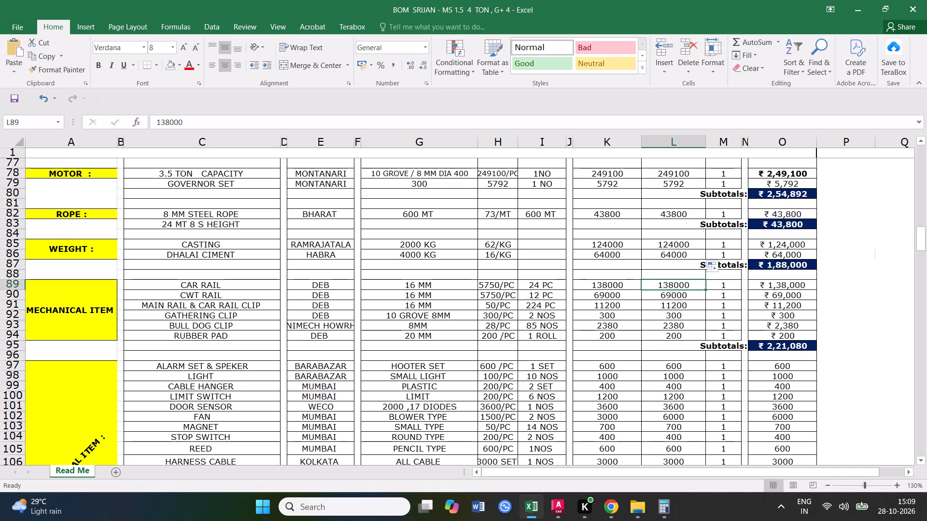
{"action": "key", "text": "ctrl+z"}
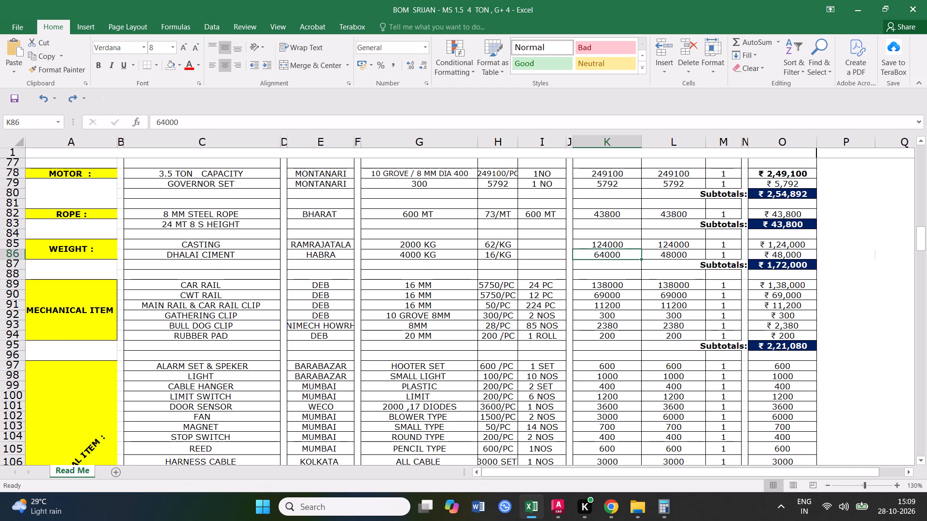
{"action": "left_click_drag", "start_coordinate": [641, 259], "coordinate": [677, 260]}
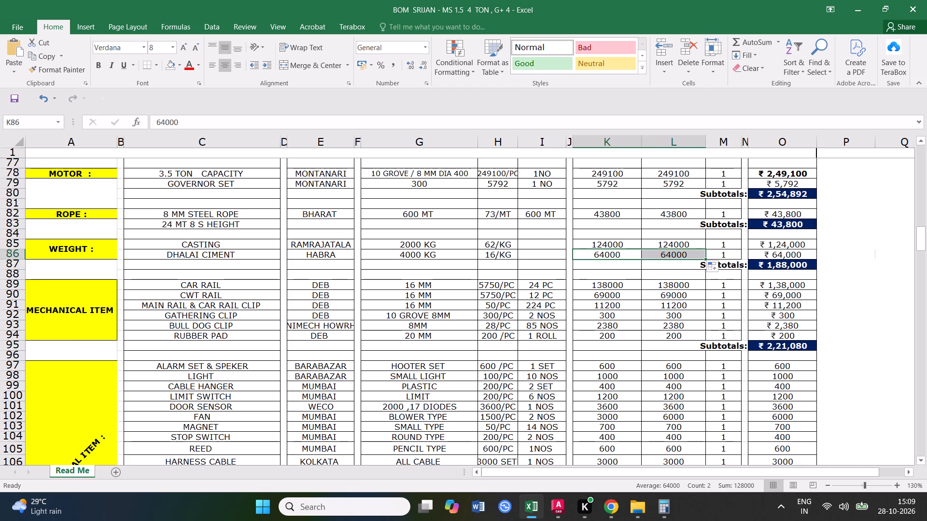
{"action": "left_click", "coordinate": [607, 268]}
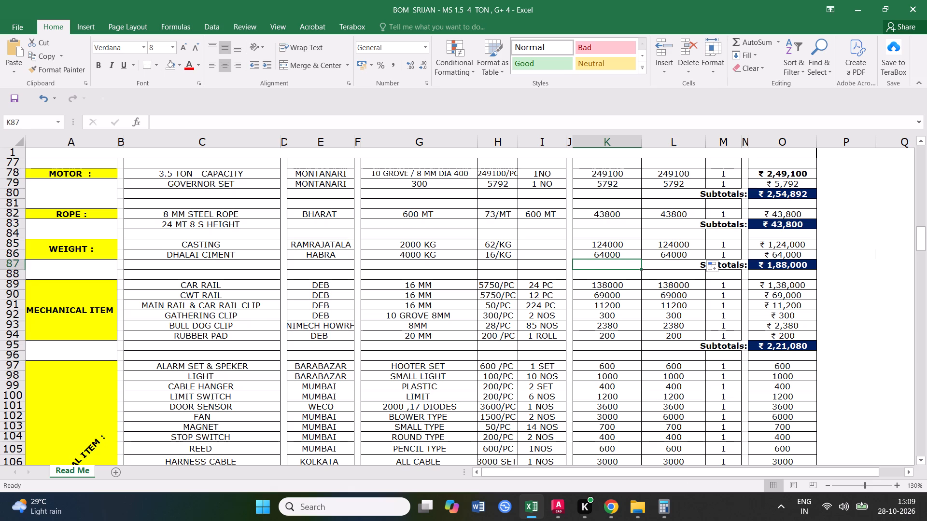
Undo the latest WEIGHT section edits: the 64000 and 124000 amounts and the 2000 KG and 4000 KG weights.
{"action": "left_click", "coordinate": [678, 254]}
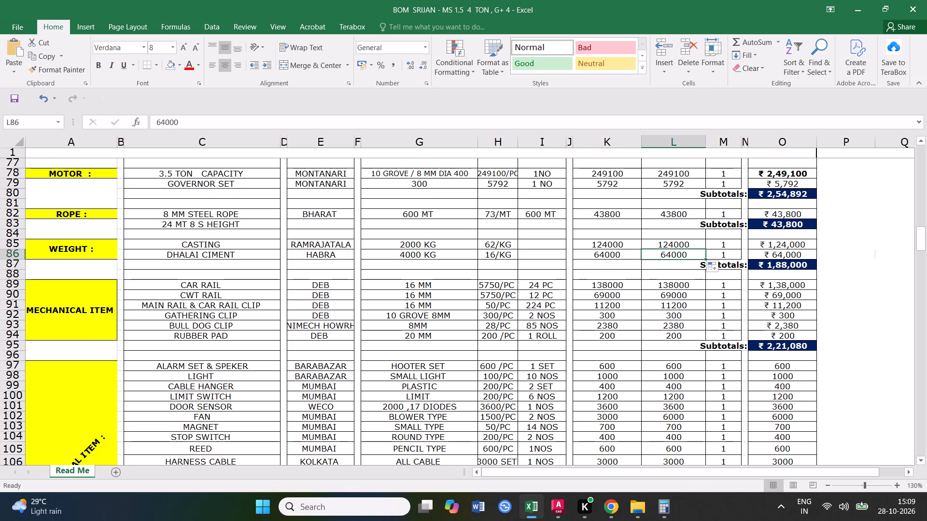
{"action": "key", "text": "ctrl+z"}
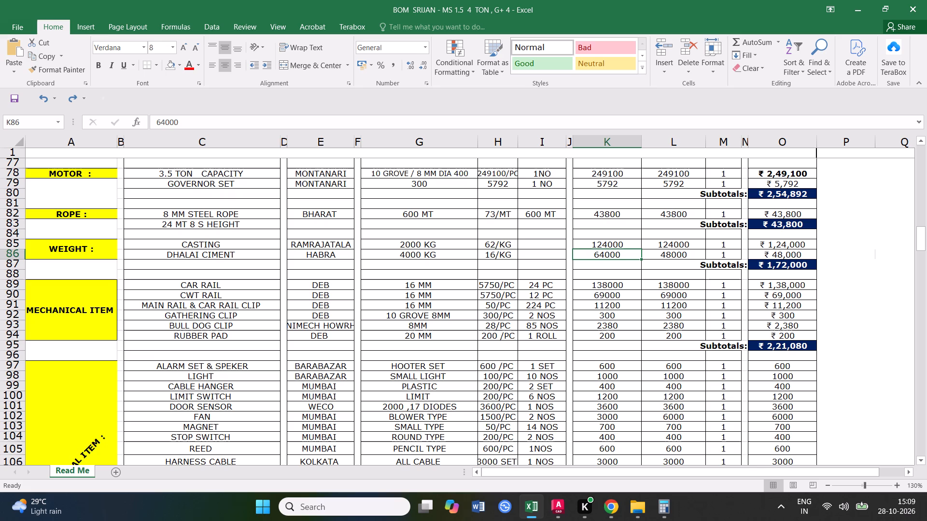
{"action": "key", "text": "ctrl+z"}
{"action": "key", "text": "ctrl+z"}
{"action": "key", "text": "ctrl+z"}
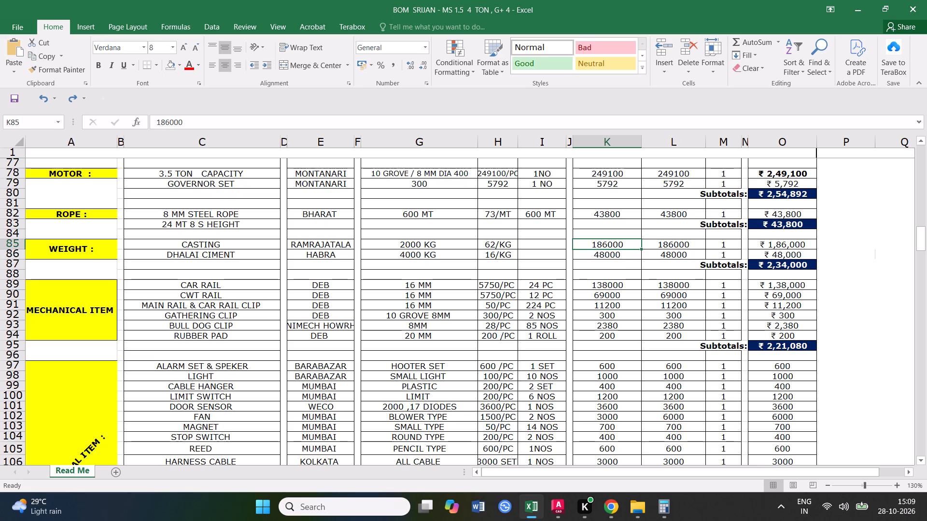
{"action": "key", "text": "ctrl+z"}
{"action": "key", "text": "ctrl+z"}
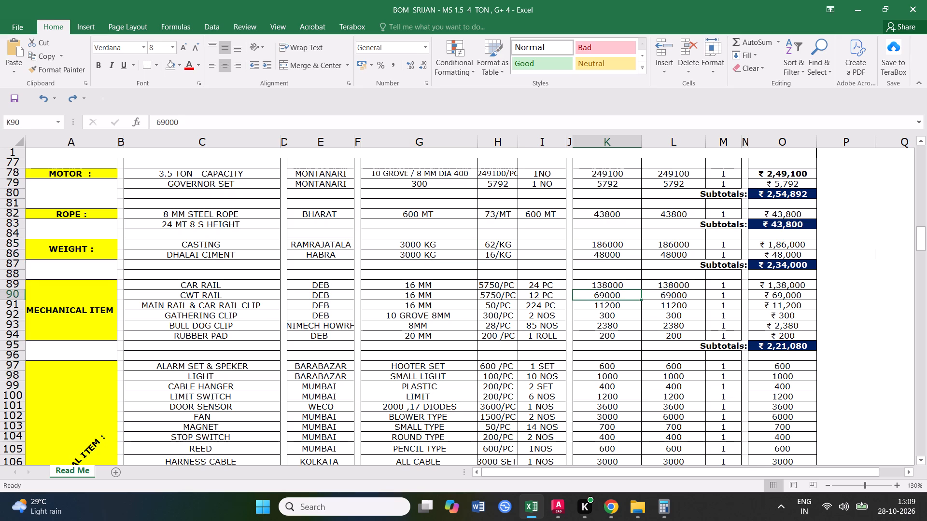
Set the weight of CASTING in G85 to 2000 KG and of DHALAI CIMENT in G86 to 4000 KG.
{"action": "double_click", "coordinate": [420, 246]}
{"action": "left_click_drag", "start_coordinate": [421, 246], "coordinate": [402, 244]}
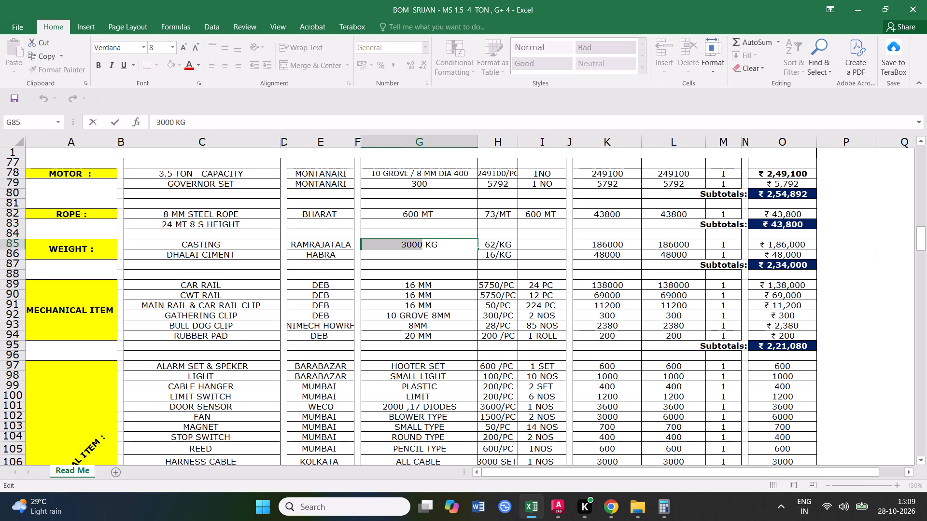
{"action": "type", "text": "2000"}
{"action": "left_click", "coordinate": [451, 272]}
{"action": "double_click", "coordinate": [418, 255]}
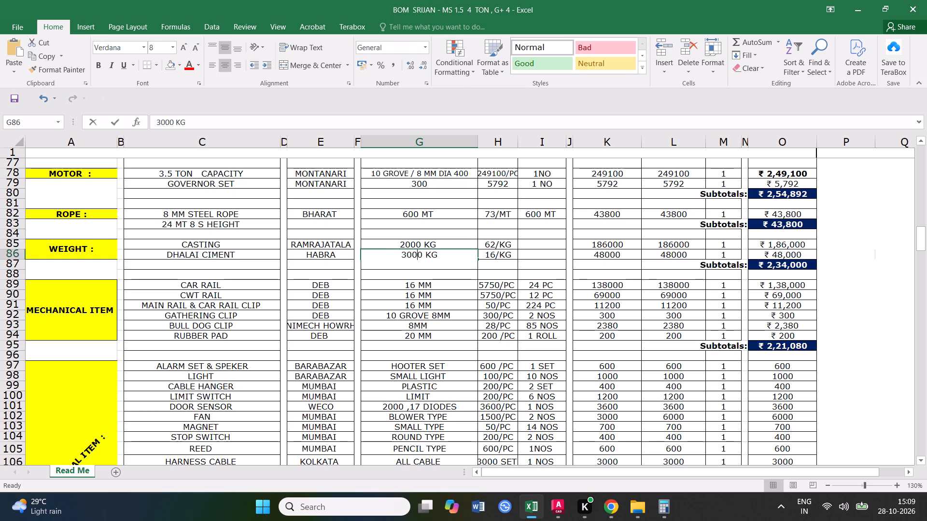
{"action": "left_click", "coordinate": [408, 257]}
{"action": "key", "text": "BackSpace"}
{"action": "key", "text": "4"}
{"action": "left_click", "coordinate": [468, 319]}
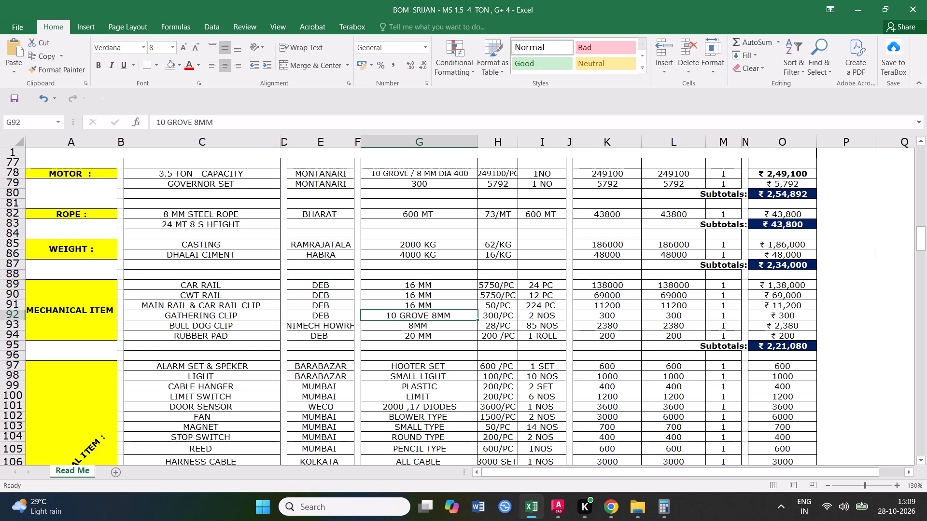
Calculate 62 × 2000 in Calculator, enter 124000 as the CASTING amount in K85 and copy it to L85.
{"action": "left_click", "coordinate": [602, 246]}
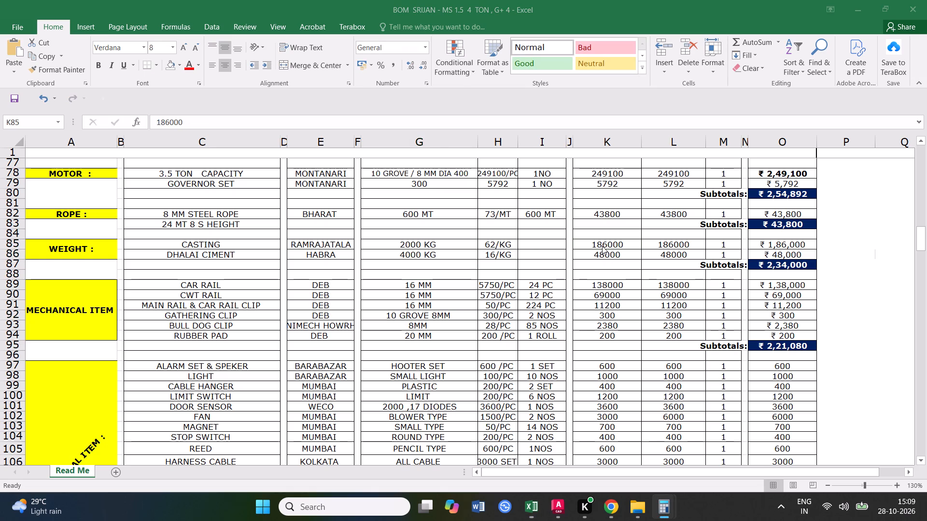
{"action": "type", "text": "62*2000"}
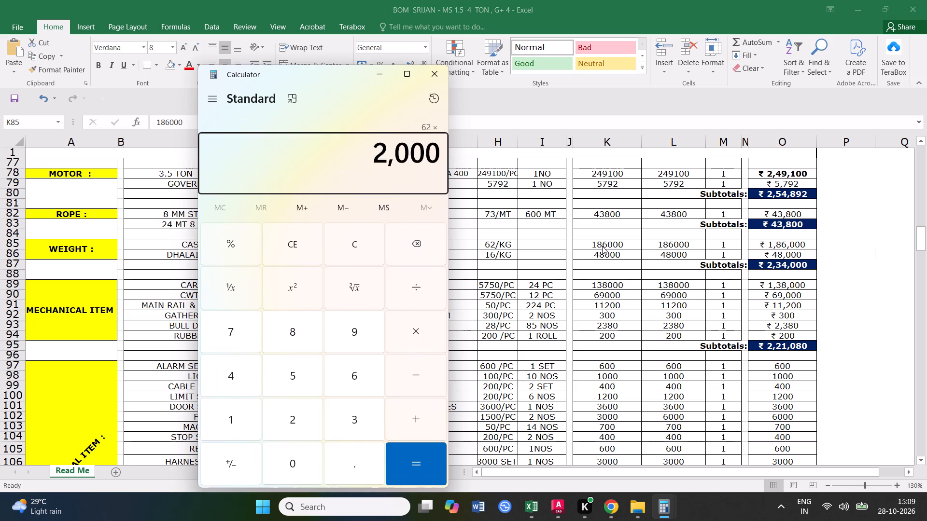
{"action": "key", "text": "Return"}
{"action": "left_click", "coordinate": [420, 81]}
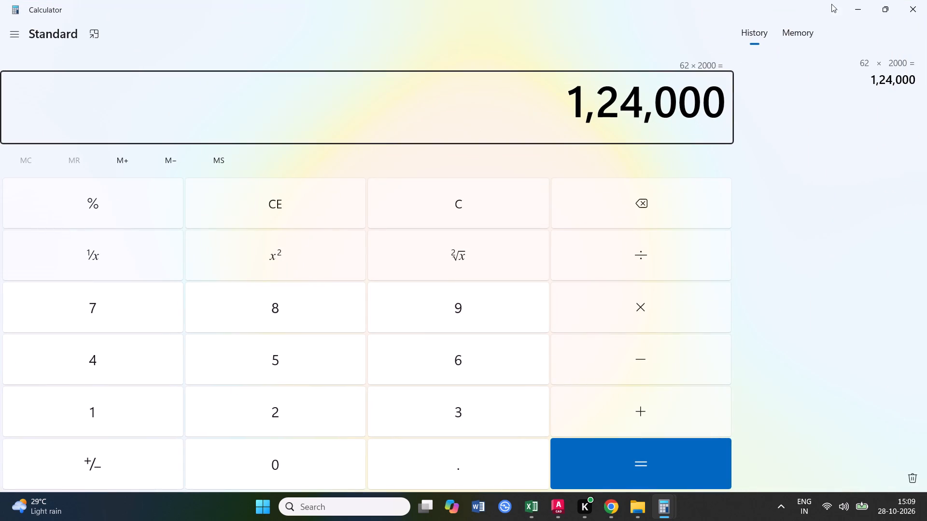
{"action": "left_click", "coordinate": [915, 8]}
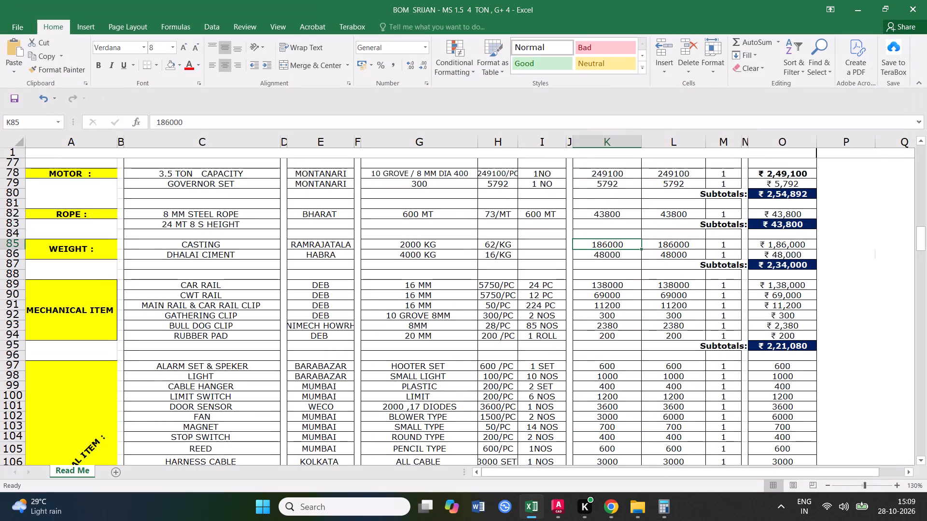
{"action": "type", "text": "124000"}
{"action": "left_click", "coordinate": [605, 282]}
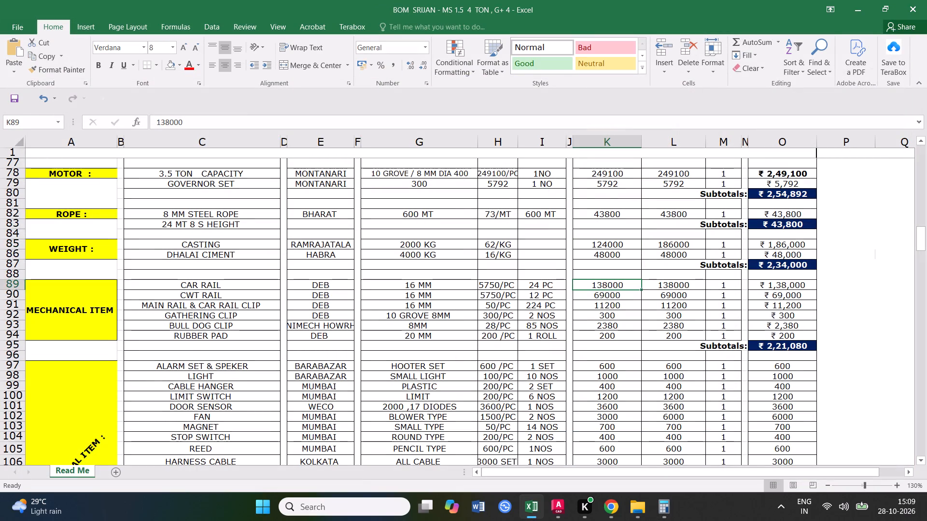
{"action": "left_click", "coordinate": [615, 244]}
{"action": "left_click_drag", "start_coordinate": [640, 248], "coordinate": [676, 247]}
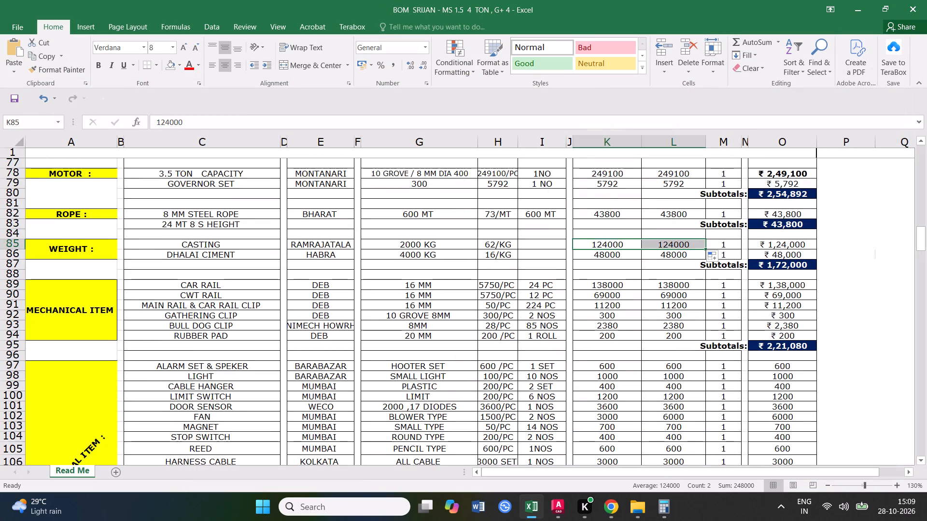
{"action": "left_click", "coordinate": [654, 260]}
Calculate 4000 × 16 in Calculator, enter 64000 as the DHALAI CIMENT amount in K86 and copy it to L86.
{"action": "left_click", "coordinate": [612, 251]}
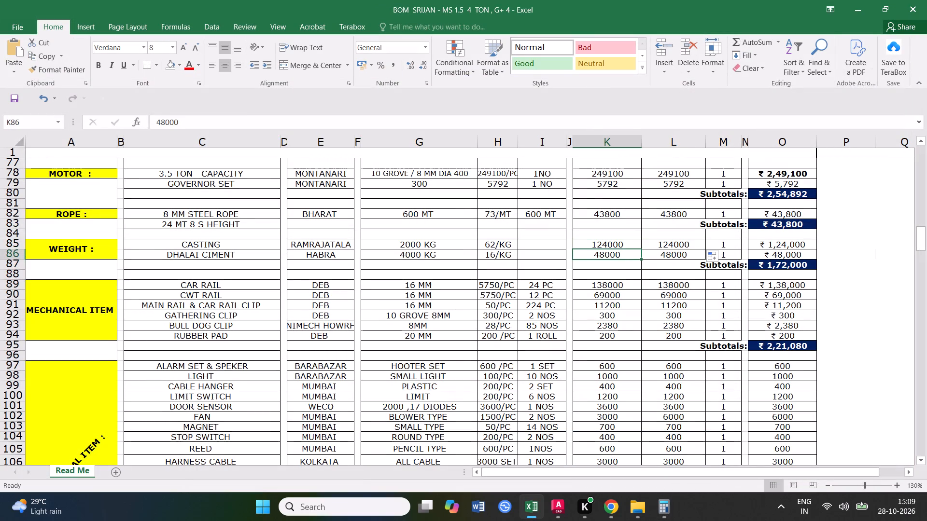
{"action": "type", "text": "4000"}
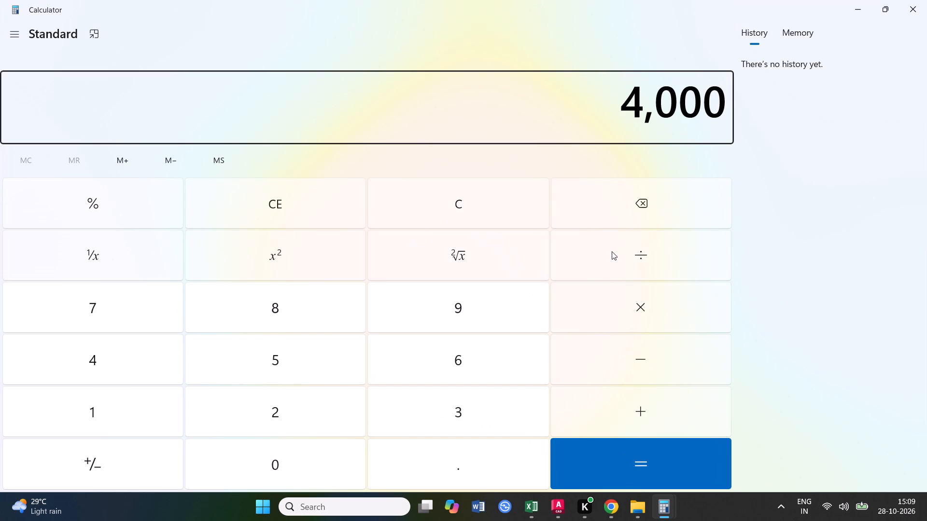
{"action": "type", "text": "*16"}
{"action": "key", "text": "Return"}
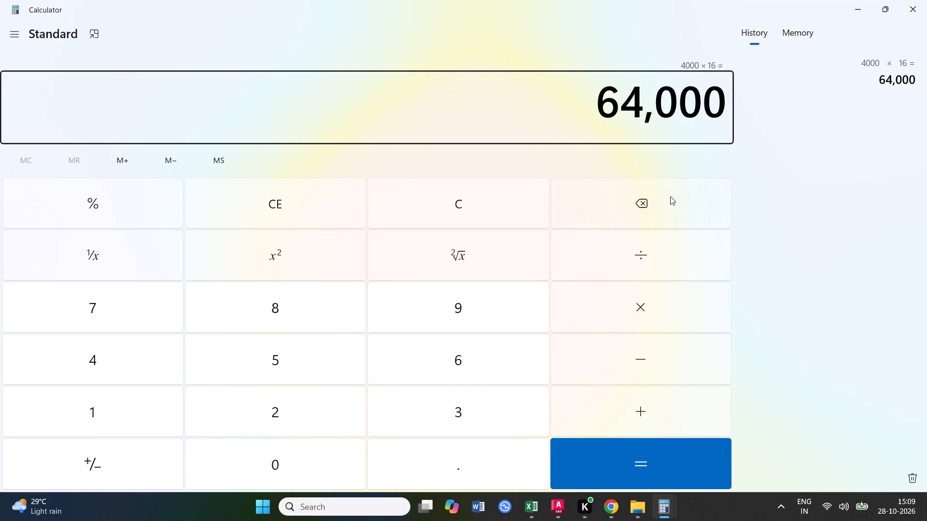
{"action": "left_click", "coordinate": [891, 10]}
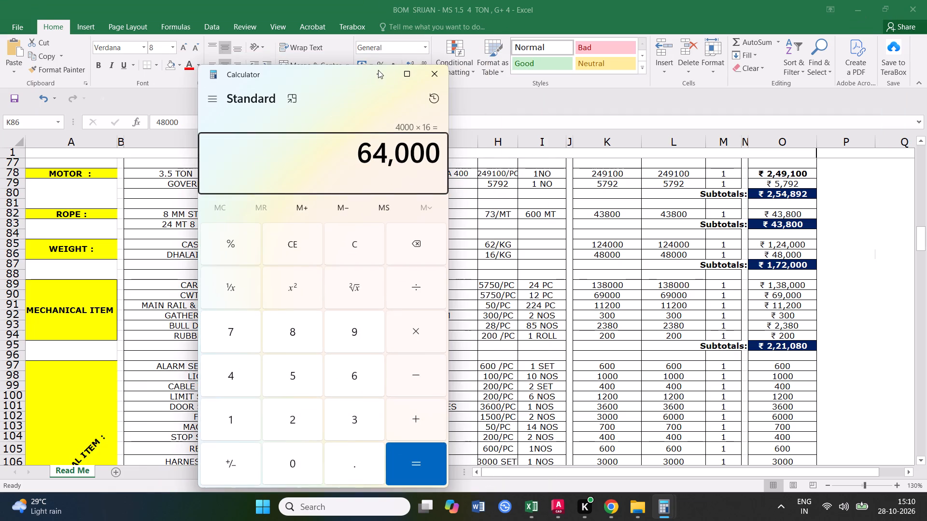
{"action": "left_click", "coordinate": [378, 70]}
{"action": "type", "text": "640"}
{"action": "key", "text": "0"}
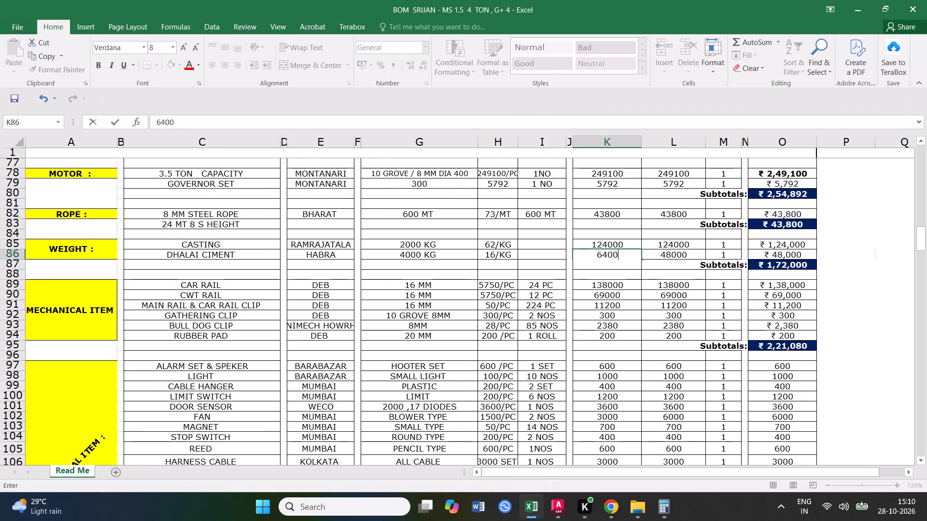
{"action": "key", "text": "0"}
{"action": "left_click", "coordinate": [608, 288]}
{"action": "left_click", "coordinate": [607, 256]}
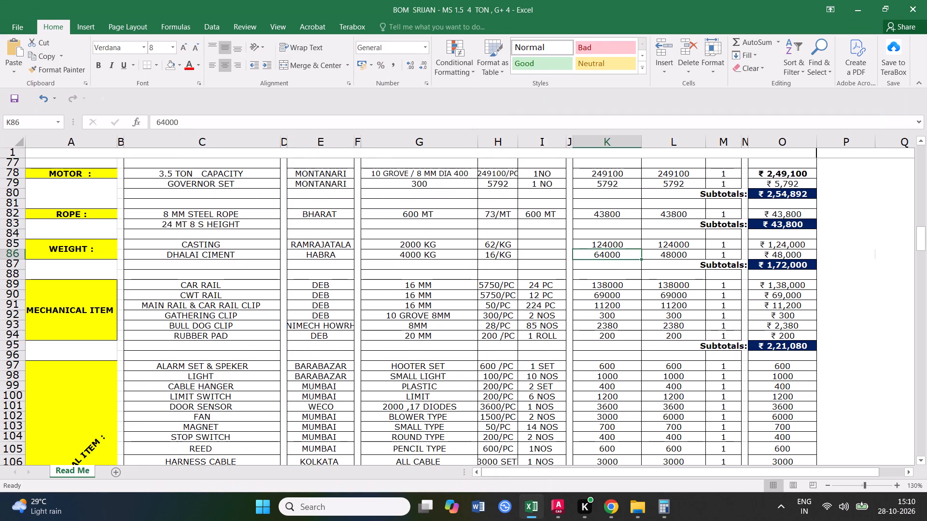
{"action": "left_click_drag", "start_coordinate": [641, 260], "coordinate": [677, 257]}
{"action": "left_click", "coordinate": [671, 277]}
{"action": "left_click", "coordinate": [666, 257]}
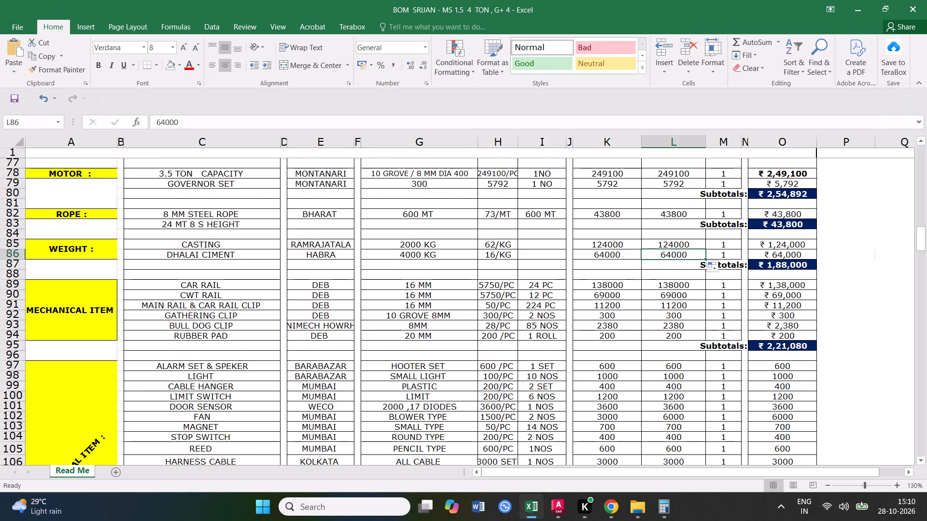
Save the workbook with the updated WEIGHT section.
{"action": "left_click", "coordinate": [16, 91]}
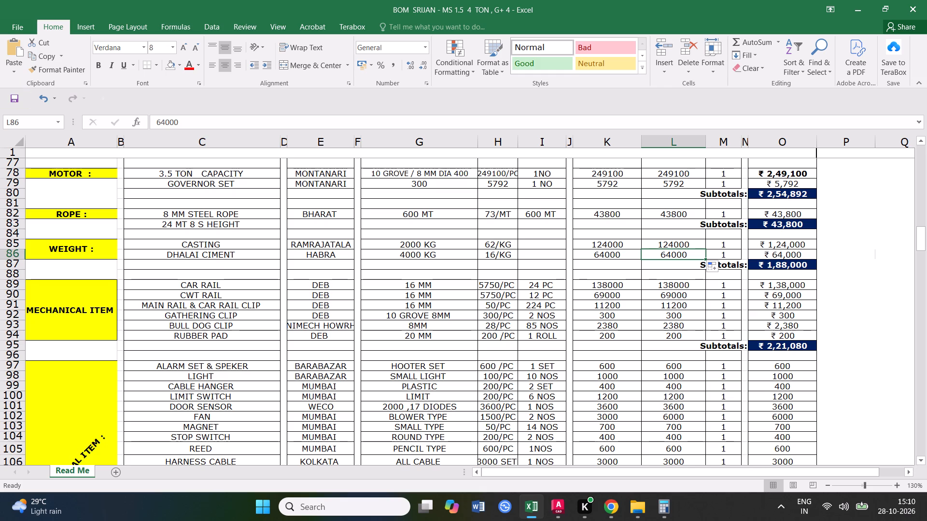
Set the CAR RAIL quantity in I89 of the MECHANICAL ITEM section to 20 PC.
{"action": "scroll", "coordinate": [516, 258], "scroll_direction": "down", "scroll_amount": 1}
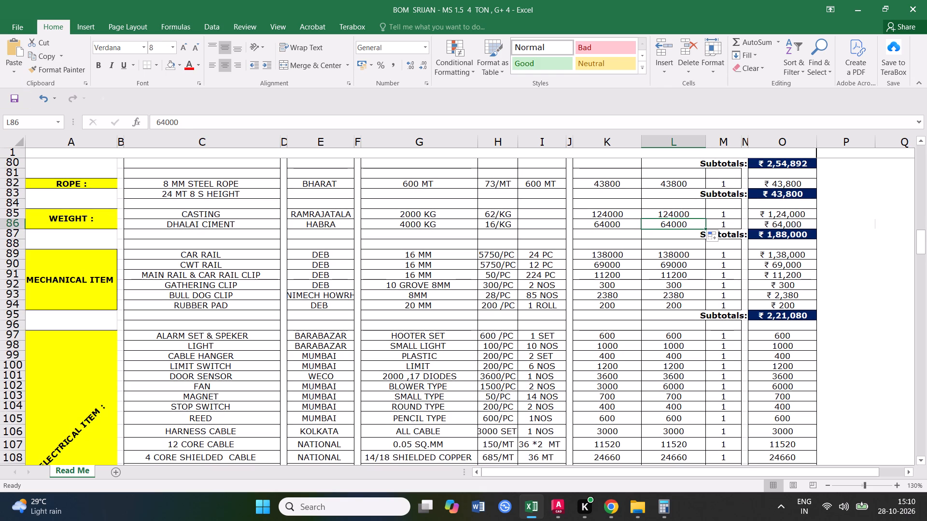
{"action": "left_click", "coordinate": [202, 255]}
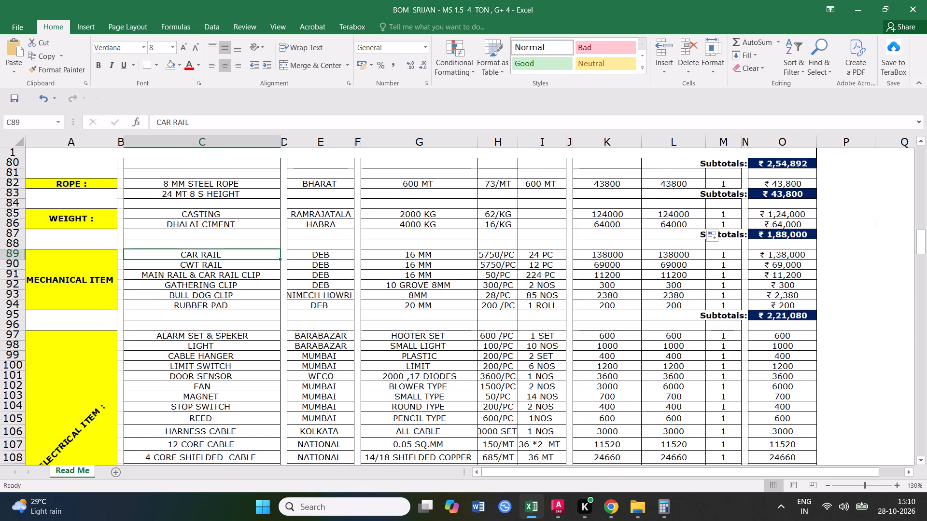
{"action": "double_click", "coordinate": [539, 255]}
{"action": "key", "text": "BackSpace"}
{"action": "key", "text": "0"}
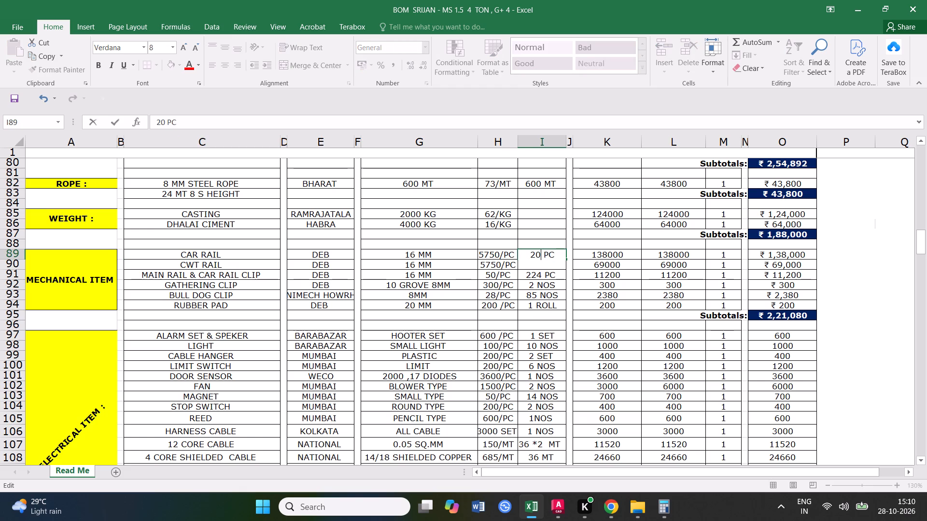
{"action": "left_click", "coordinate": [478, 313]}
Set the CWT RAIL quantity in I90 of the MECHANICAL ITEM section to 10 PC.
{"action": "left_click", "coordinate": [540, 266]}
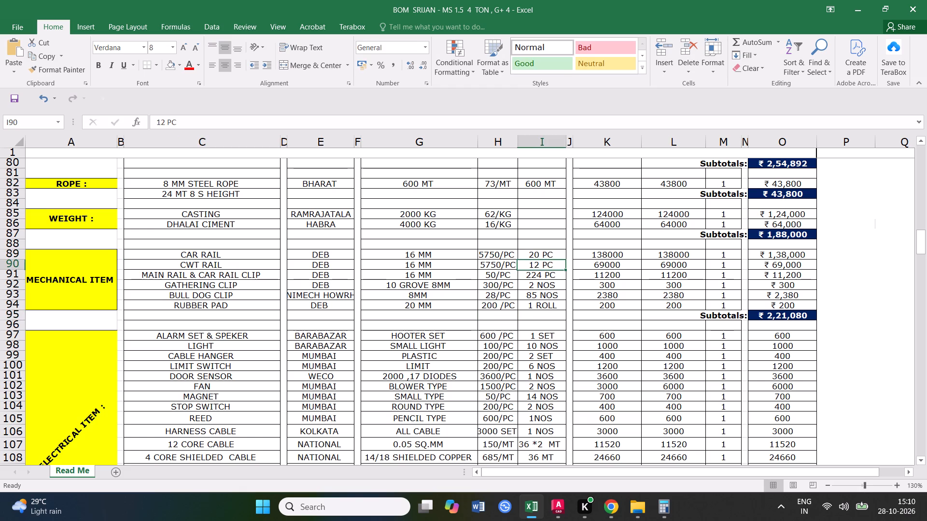
{"action": "left_click", "coordinate": [530, 288]}
{"action": "left_click", "coordinate": [539, 266]}
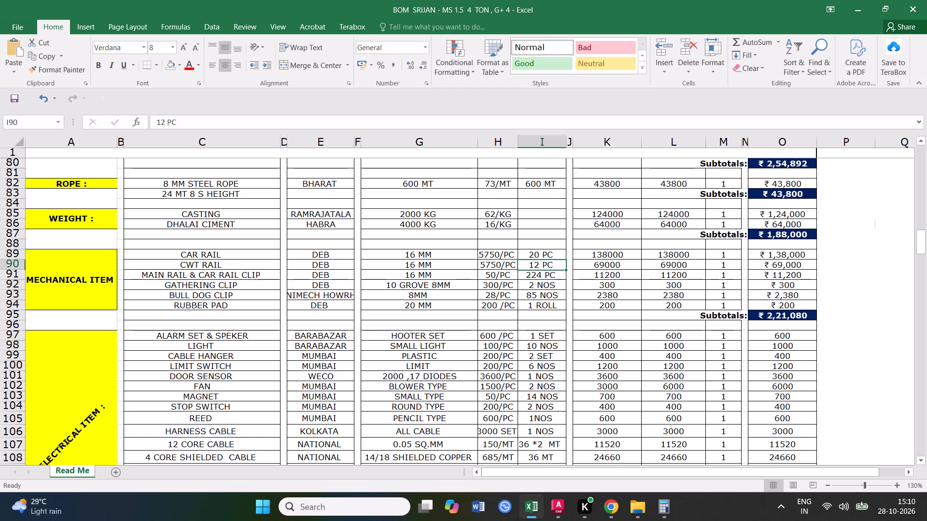
{"action": "left_click", "coordinate": [541, 280]}
{"action": "double_click", "coordinate": [539, 263]}
{"action": "left_click_drag", "start_coordinate": [539, 263], "coordinate": [527, 263]}
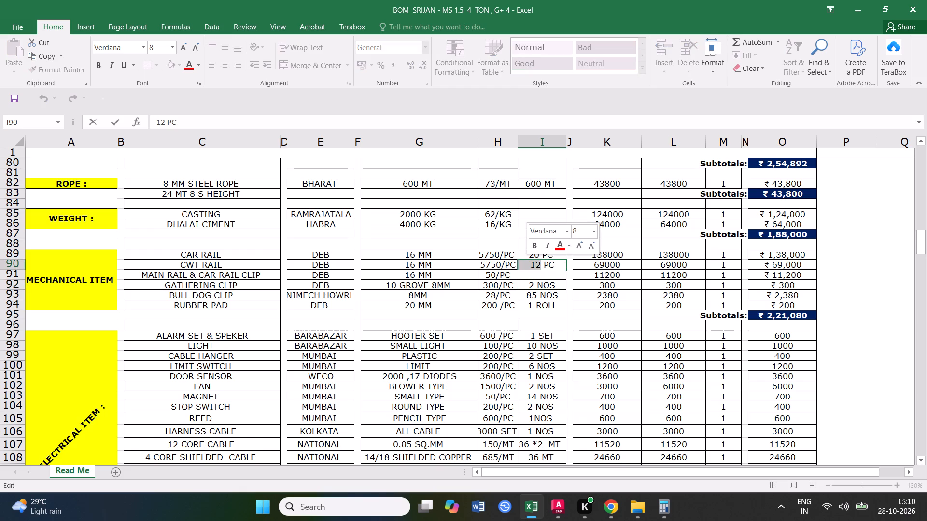
{"action": "type", "text": "10"}
{"action": "left_click", "coordinate": [525, 293]}
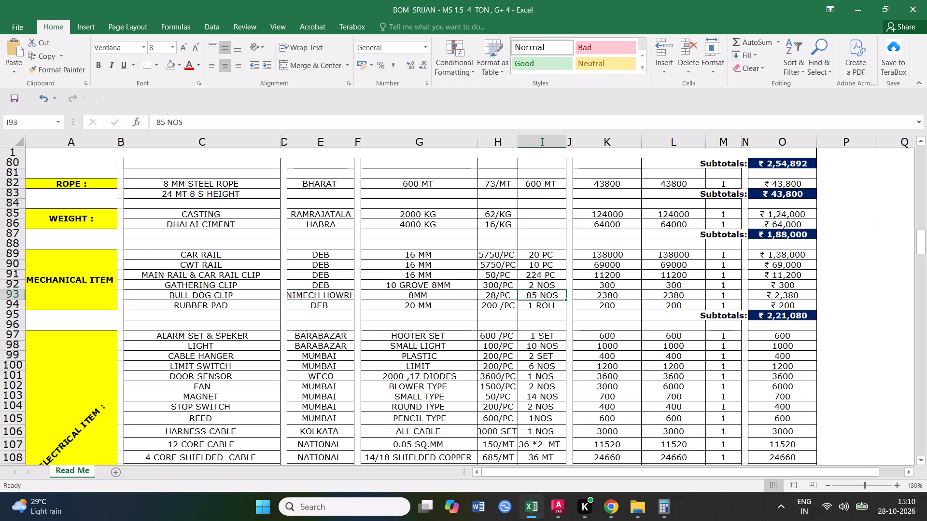
Save the workbook with the new rail quantities.
{"action": "left_click", "coordinate": [12, 253]}
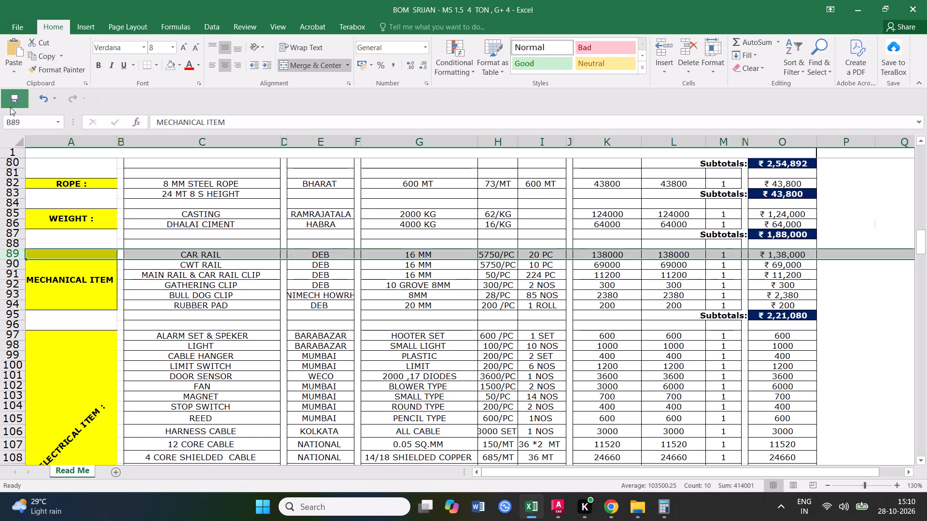
{"action": "left_click", "coordinate": [10, 107]}
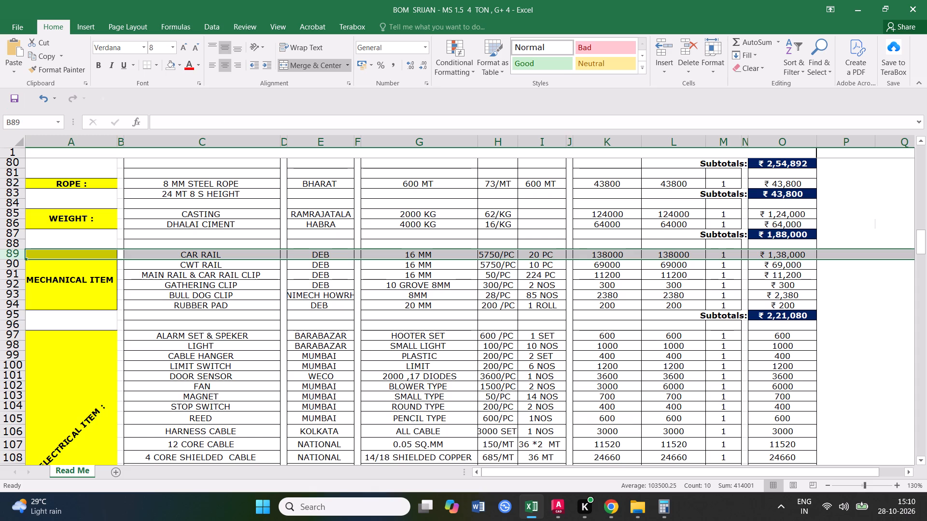
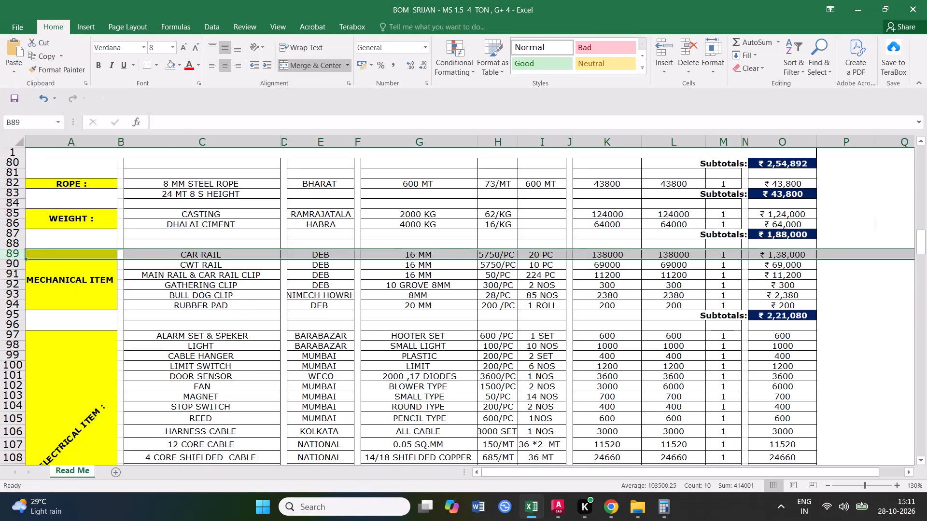
Set the CAR RAIL rate in H89 to 5775/PC and fill it down to the CWT RAIL rate in H90.
{"action": "double_click", "coordinate": [498, 254]}
{"action": "left_click_drag", "start_coordinate": [499, 255], "coordinate": [490, 256]}
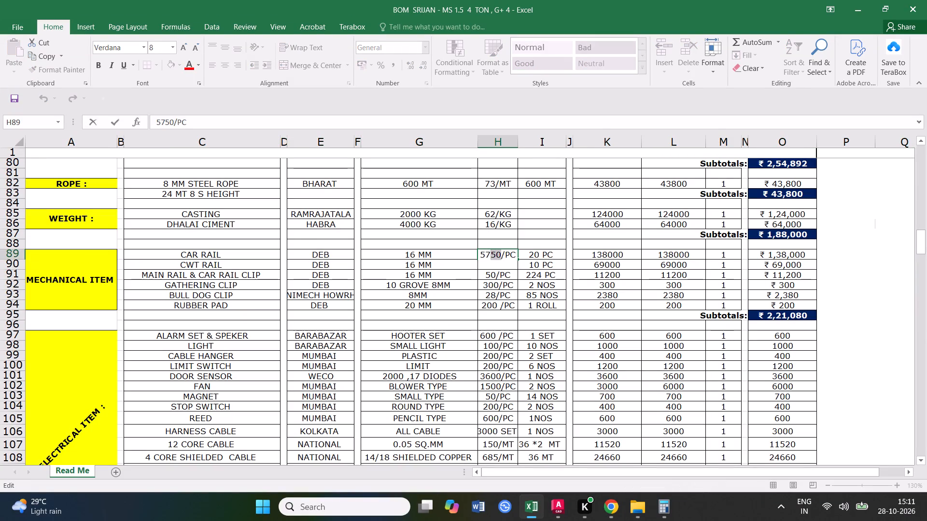
{"action": "type", "text": "75"}
{"action": "left_click", "coordinate": [487, 306]}
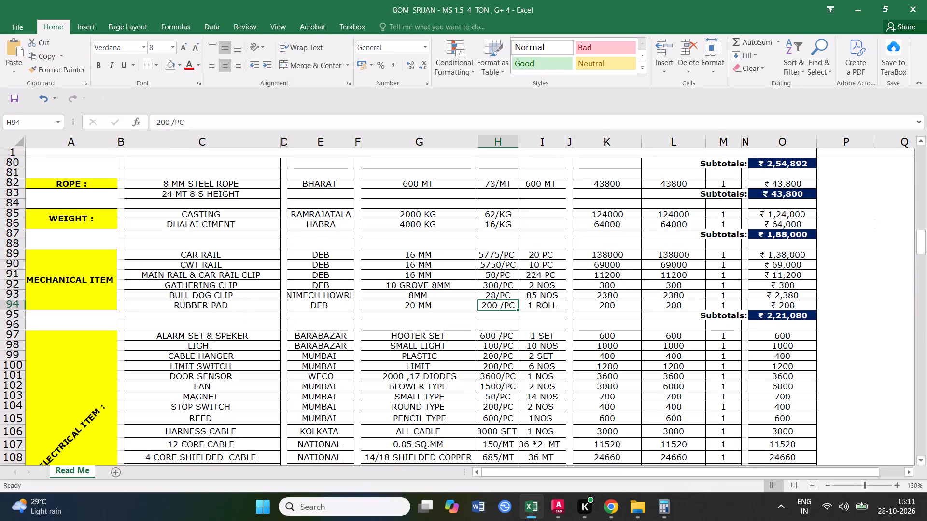
{"action": "left_click", "coordinate": [492, 257]}
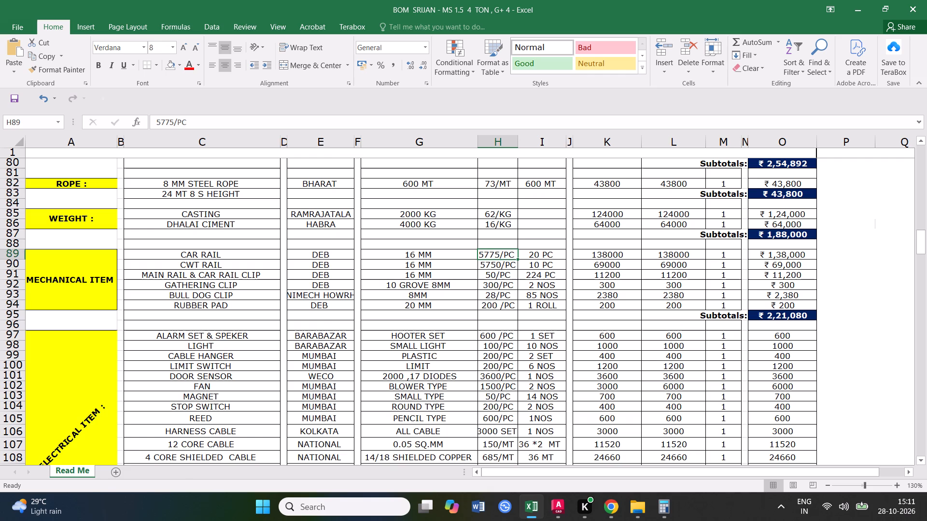
{"action": "left_click_drag", "start_coordinate": [517, 259], "coordinate": [519, 264]}
Multiply 5775 by 20 in Calculator and enter 115500 as the CAR RAIL amount in K89.
{"action": "left_click", "coordinate": [544, 255]}
{"action": "left_click", "coordinate": [599, 256]}
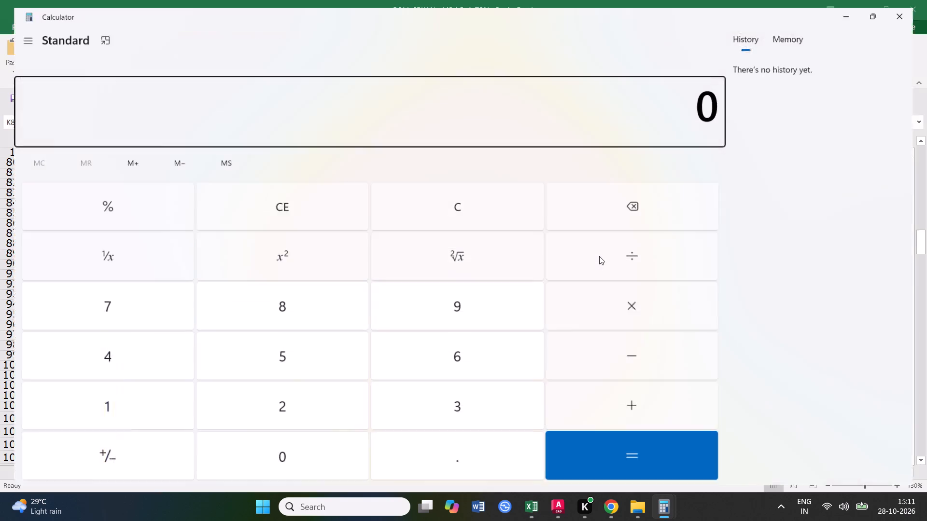
{"action": "left_click", "coordinate": [881, 11]}
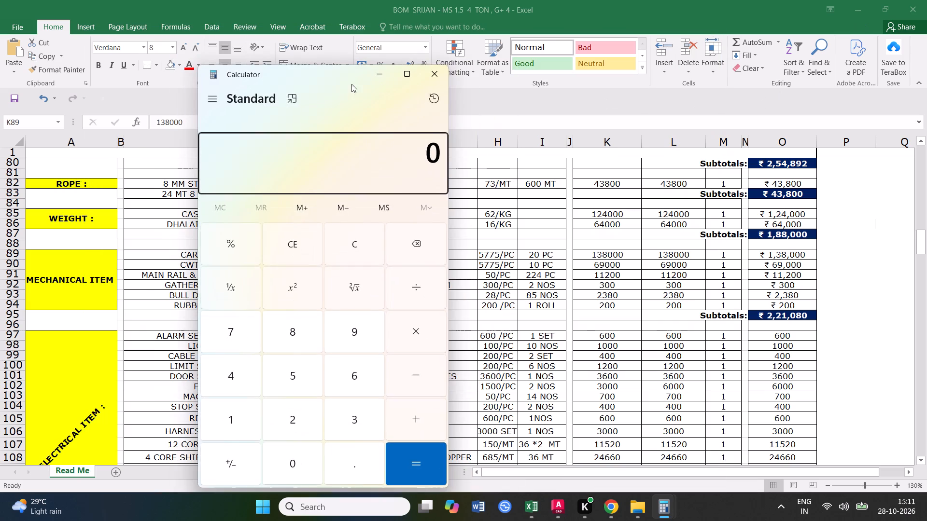
{"action": "left_click_drag", "start_coordinate": [309, 73], "coordinate": [252, 81]}
{"action": "type", "text": "5775"}
{"action": "type", "text": "*20"}
{"action": "key", "text": "Return"}
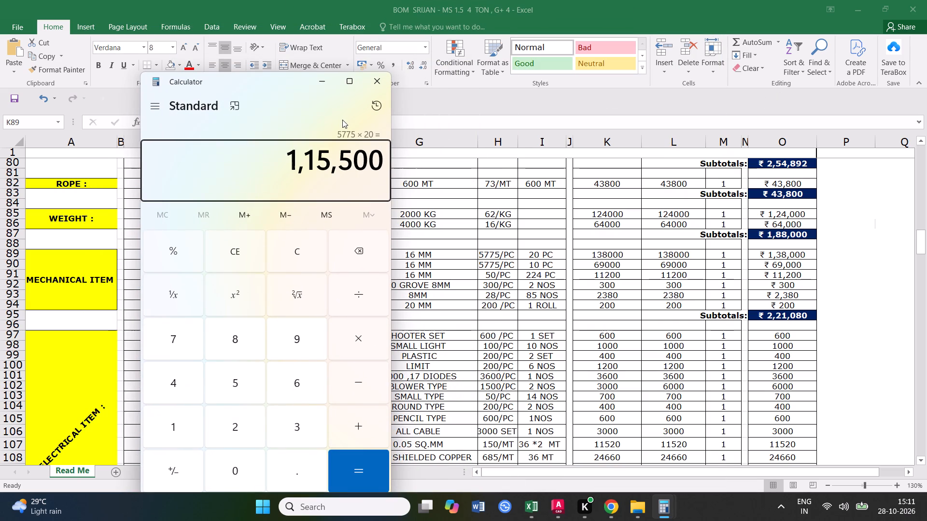
{"action": "left_click", "coordinate": [604, 250]}
{"action": "double_click", "coordinate": [611, 254]}
{"action": "left_click_drag", "start_coordinate": [623, 259], "coordinate": [592, 254]}
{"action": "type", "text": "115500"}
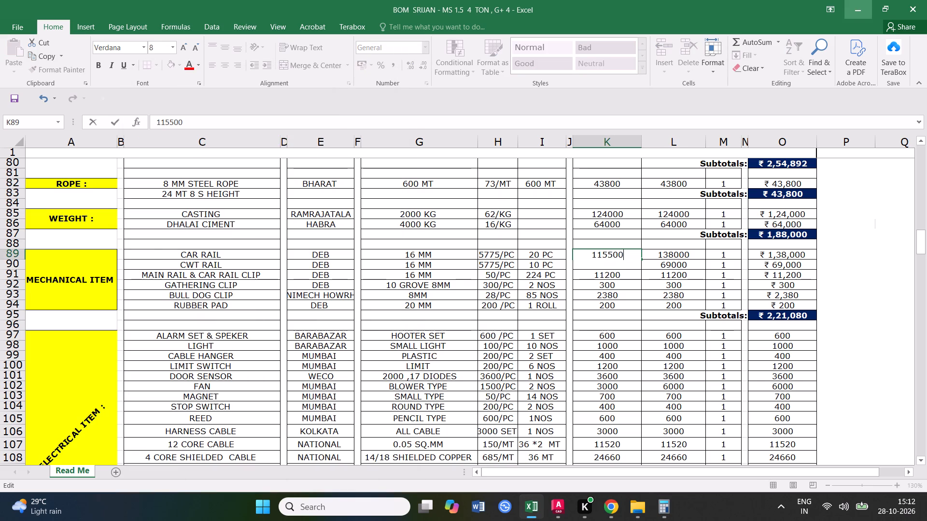
{"action": "left_click", "coordinate": [620, 299]}
{"action": "left_click", "coordinate": [616, 256]}
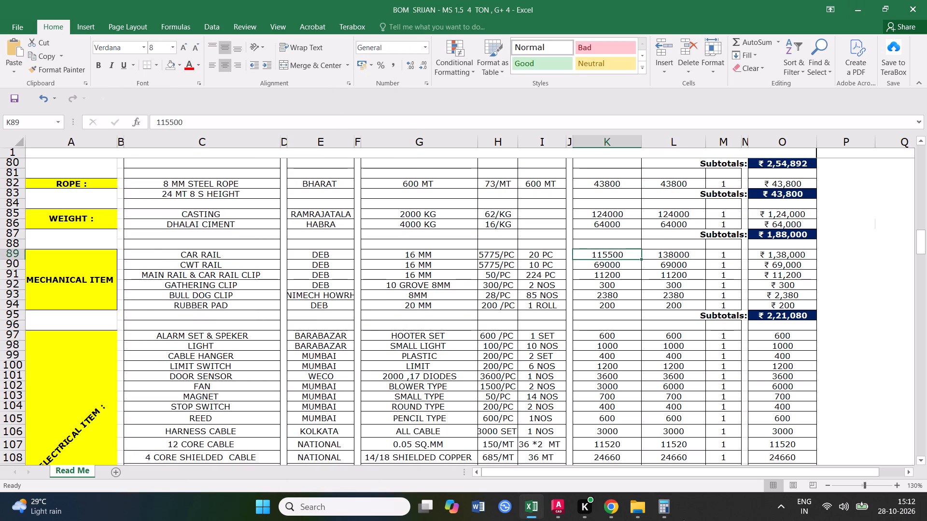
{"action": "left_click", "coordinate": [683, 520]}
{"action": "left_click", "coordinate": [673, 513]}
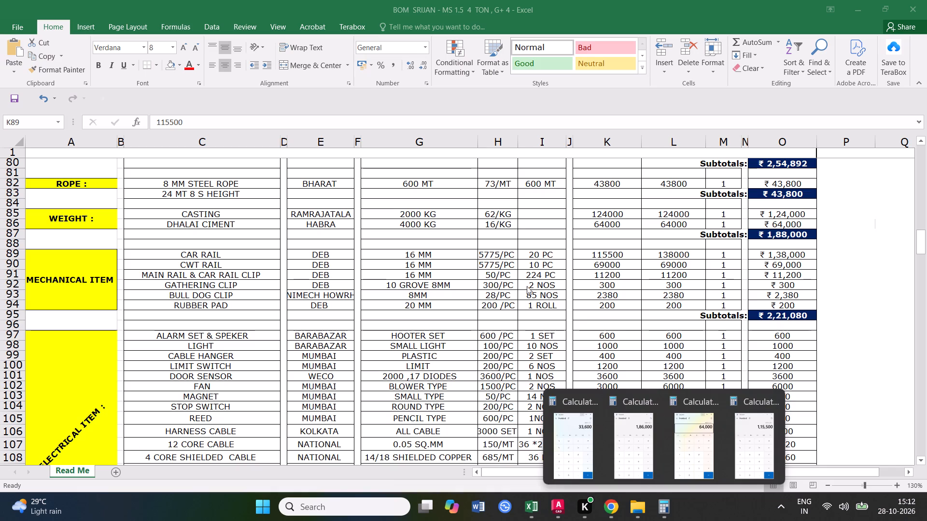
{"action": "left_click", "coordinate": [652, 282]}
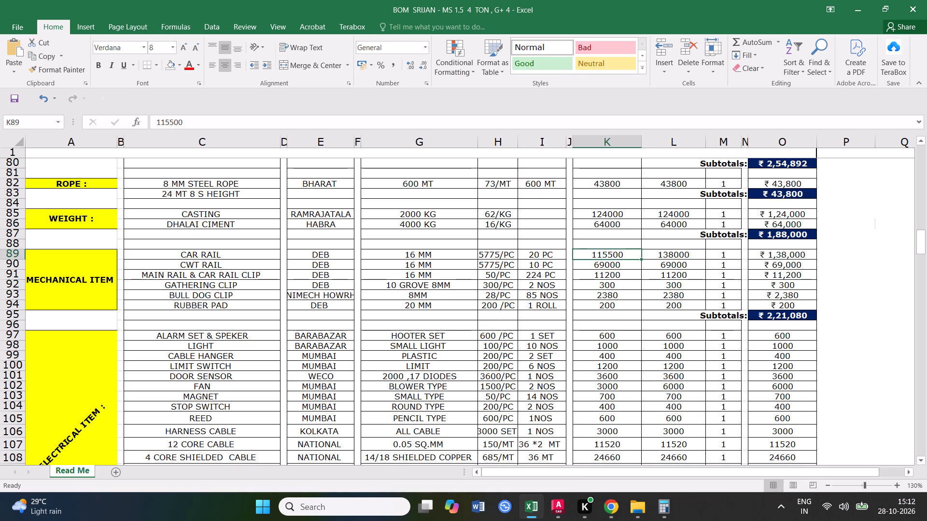
Fill the CAR RAIL amount from K89 across into L89.
{"action": "left_click_drag", "start_coordinate": [642, 258], "coordinate": [678, 253]}
{"action": "left_click", "coordinate": [654, 285]}
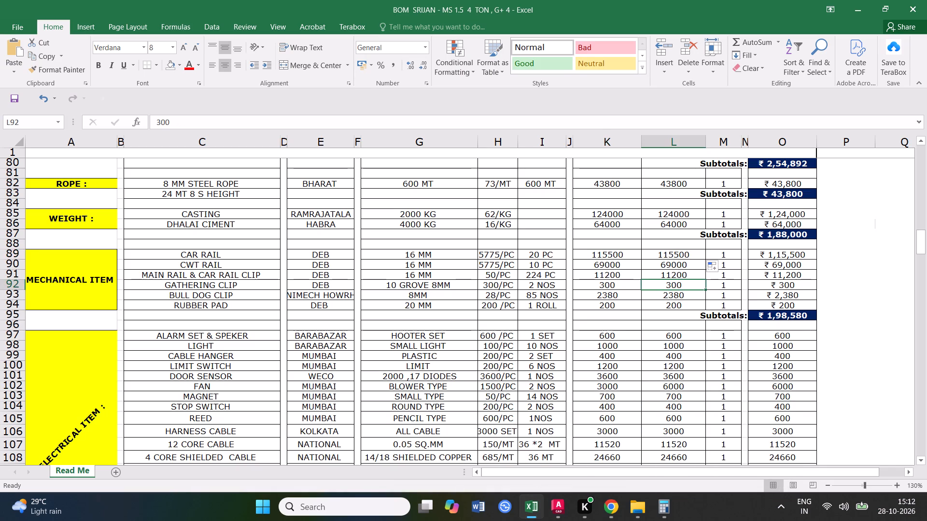
Multiply 5775 by 10 in Calculator and enter 57750 as the CWT RAIL amount in K90.
{"action": "left_click", "coordinate": [542, 265]}
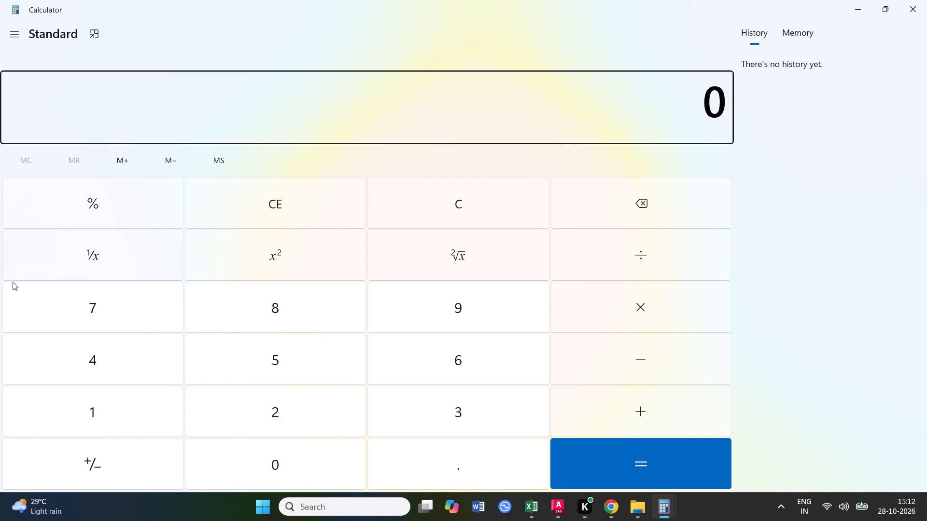
{"action": "left_click", "coordinate": [880, 13]}
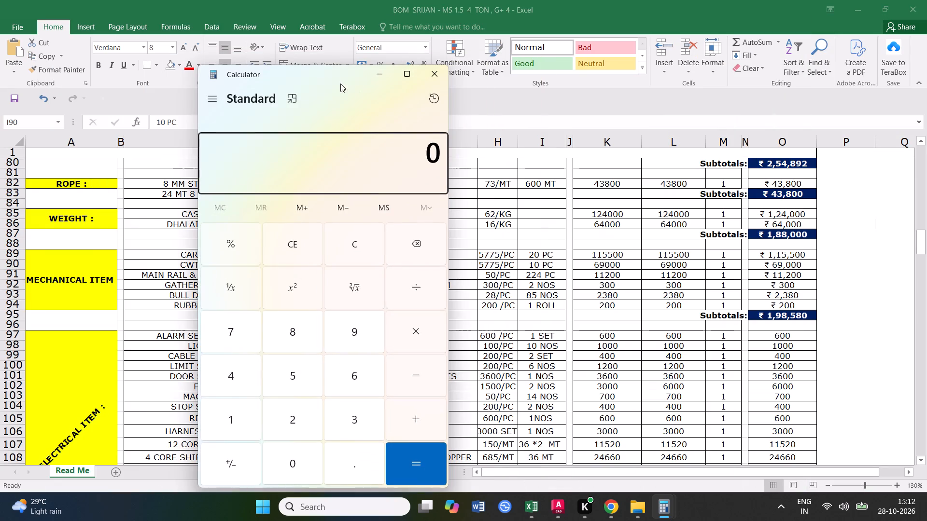
{"action": "left_click_drag", "start_coordinate": [341, 74], "coordinate": [340, 79]}
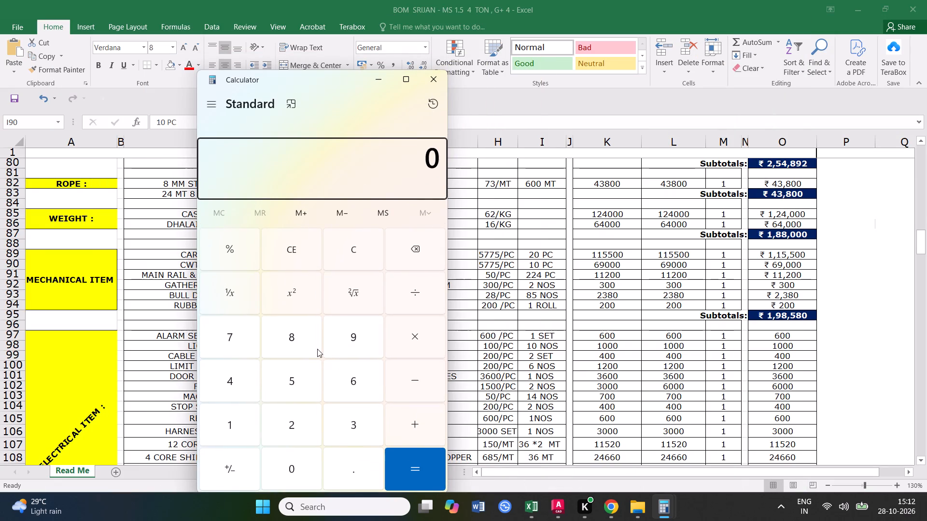
{"action": "type", "text": "5775"}
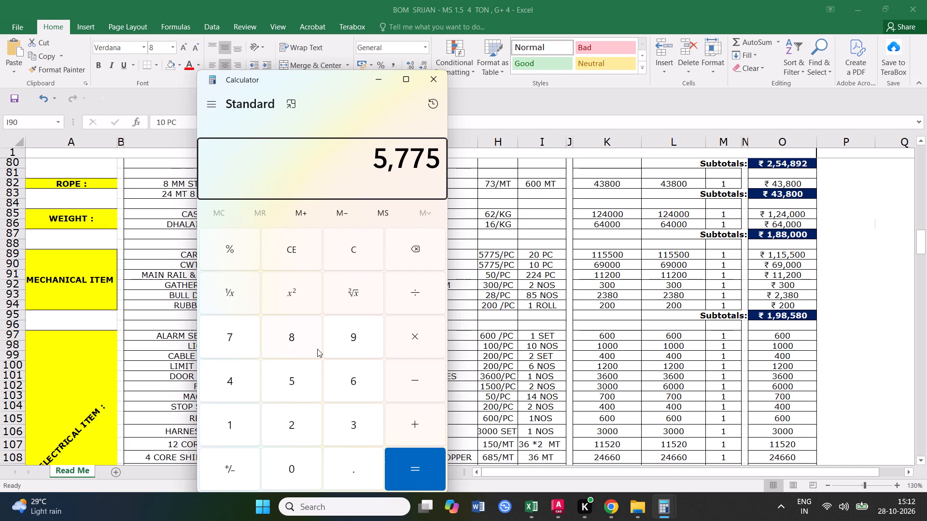
{"action": "type", "text": "*10"}
{"action": "key", "text": "Return"}
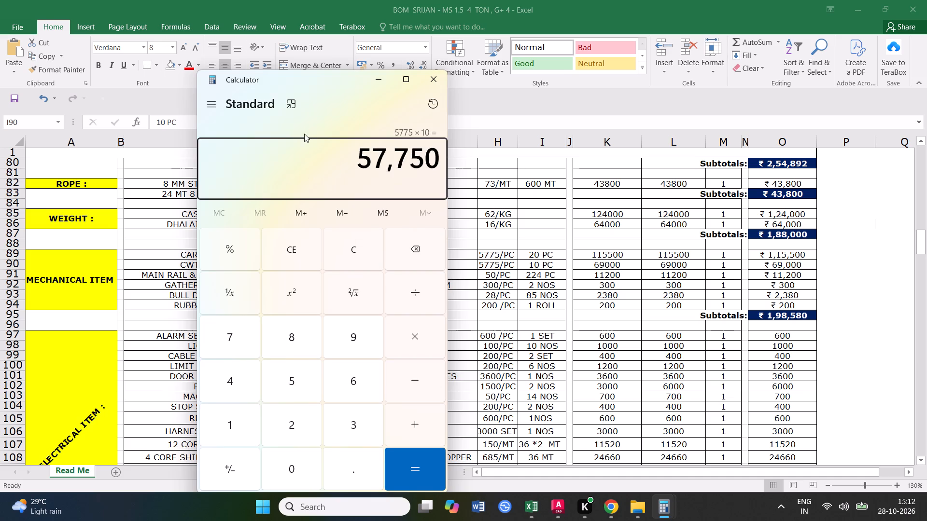
{"action": "left_click", "coordinate": [432, 85]}
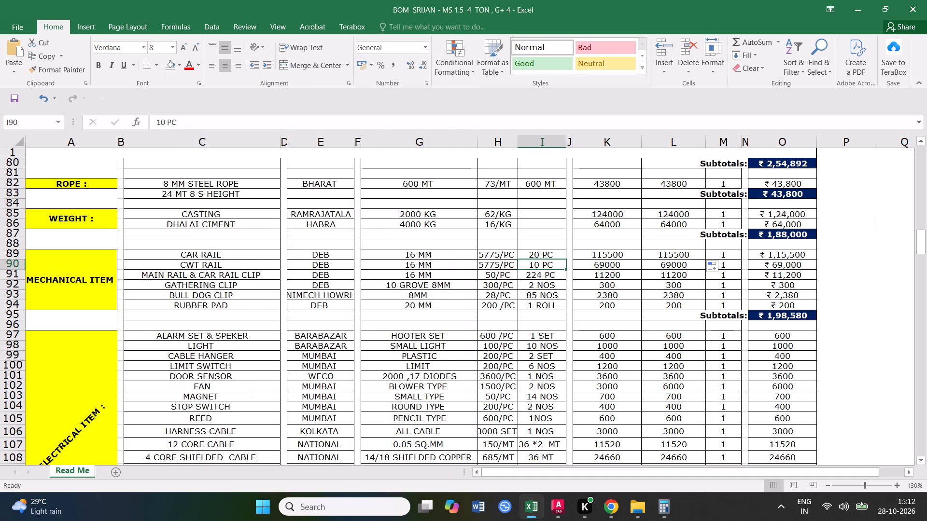
{"action": "left_click", "coordinate": [616, 268]}
{"action": "type", "text": "57750"}
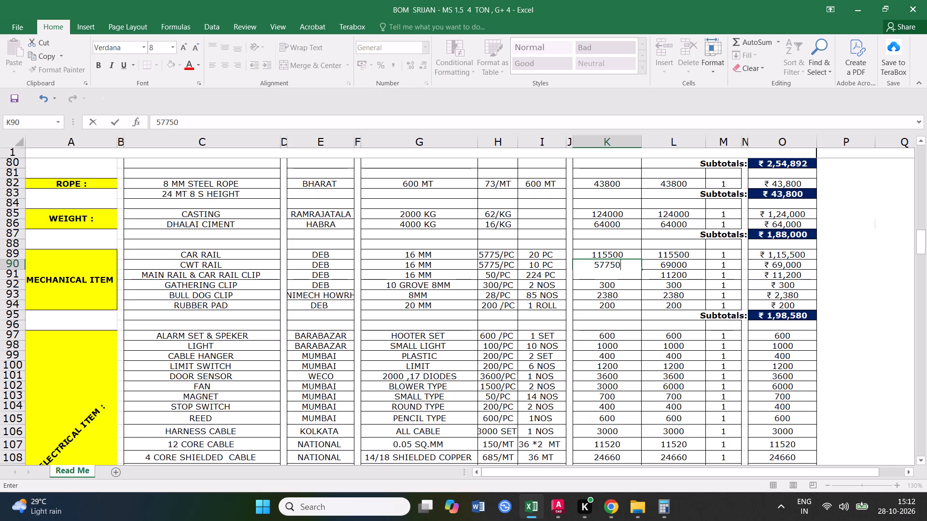
{"action": "left_click", "coordinate": [606, 302]}
{"action": "left_click", "coordinate": [604, 269]}
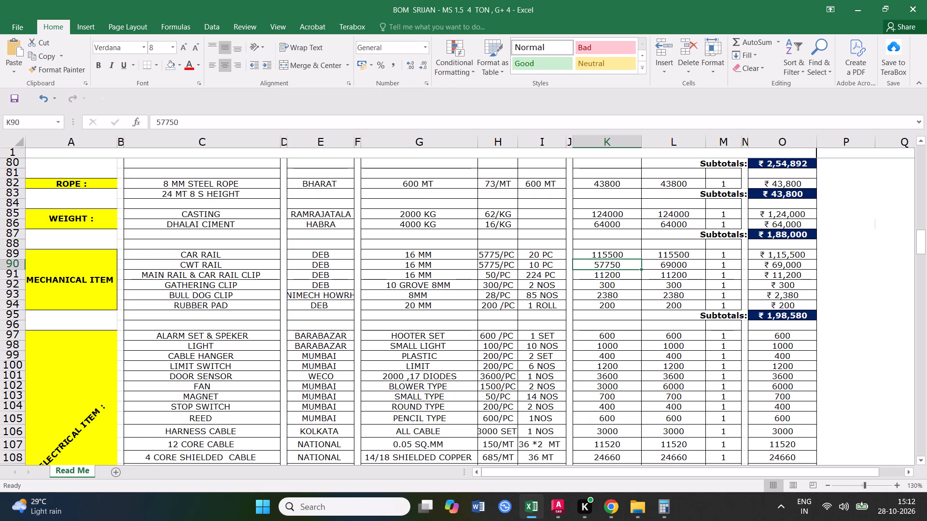
Fill the CWT RAIL amount from K90 across into L90.
{"action": "left_click_drag", "start_coordinate": [640, 270], "coordinate": [686, 270]}
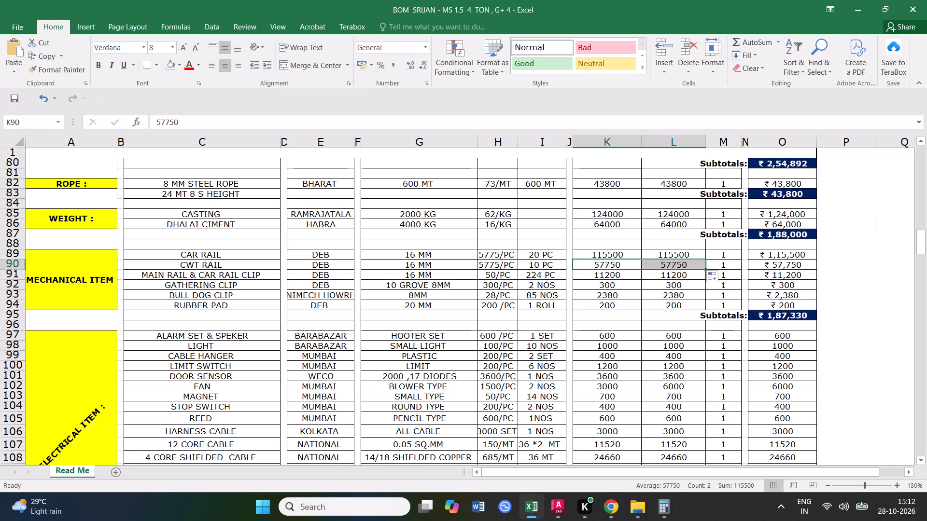
{"action": "left_click", "coordinate": [663, 301]}
Mark the MAIN RAIL & CAR RAIL CLIP row 91 and calculate its quantity in Calculator as 15 × 4 + 60 + 60.
{"action": "left_click", "coordinate": [218, 268]}
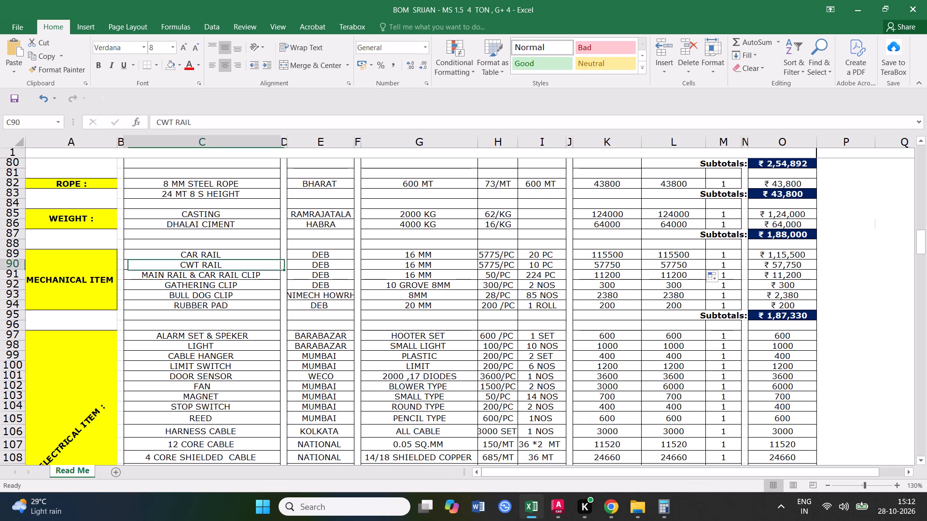
{"action": "left_click", "coordinate": [197, 280]}
{"action": "left_click", "coordinate": [186, 274]}
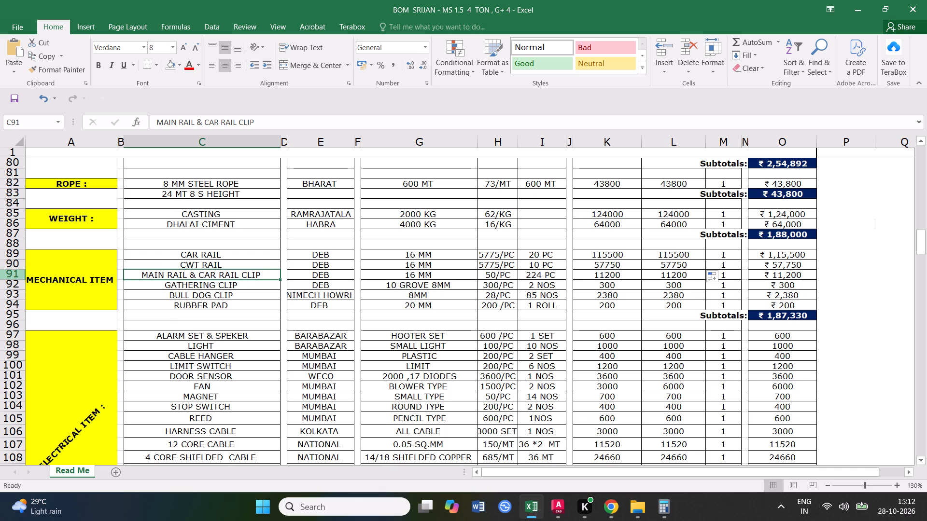
{"action": "left_click", "coordinate": [17, 277]}
{"action": "left_click", "coordinate": [6, 99]}
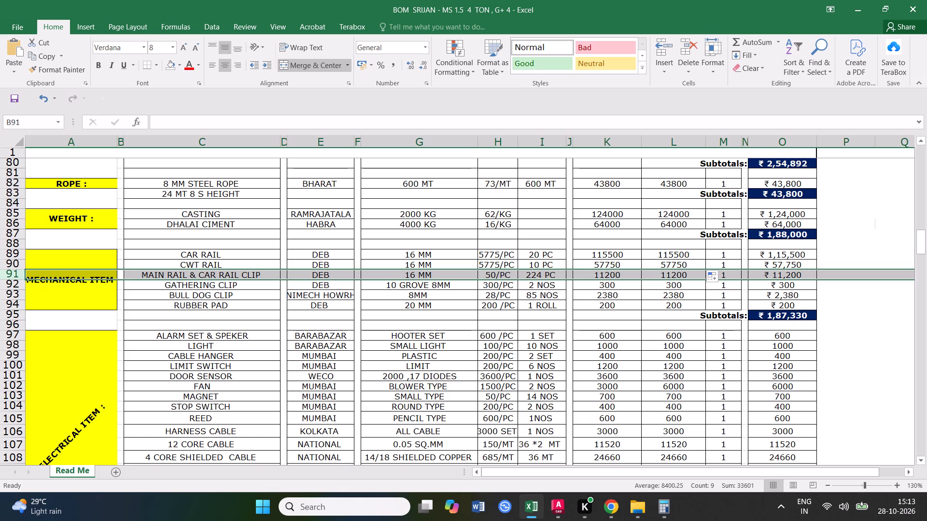
{"action": "type", "text": "15*4"}
{"action": "key", "text": "Return"}
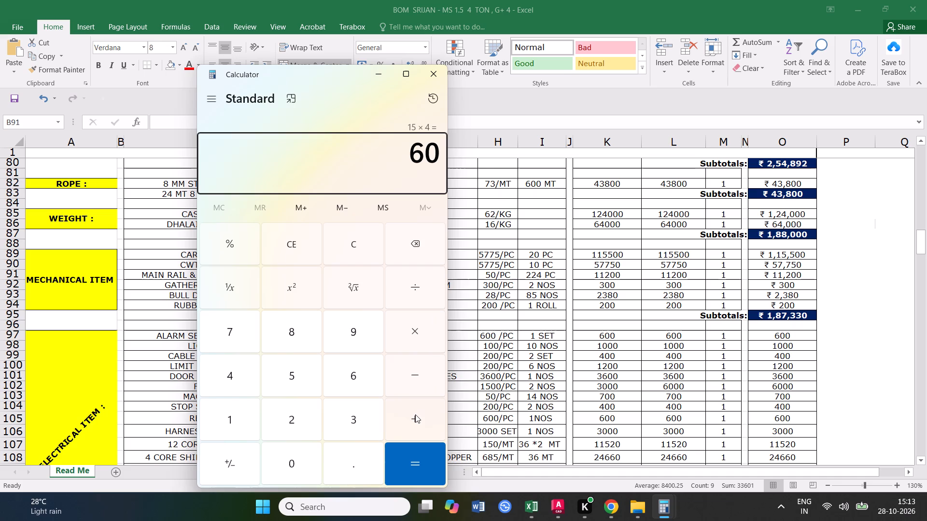
{"action": "type", "text": "+60+60"}
{"action": "key", "text": "Return"}
{"action": "left_click", "coordinate": [431, 75]}
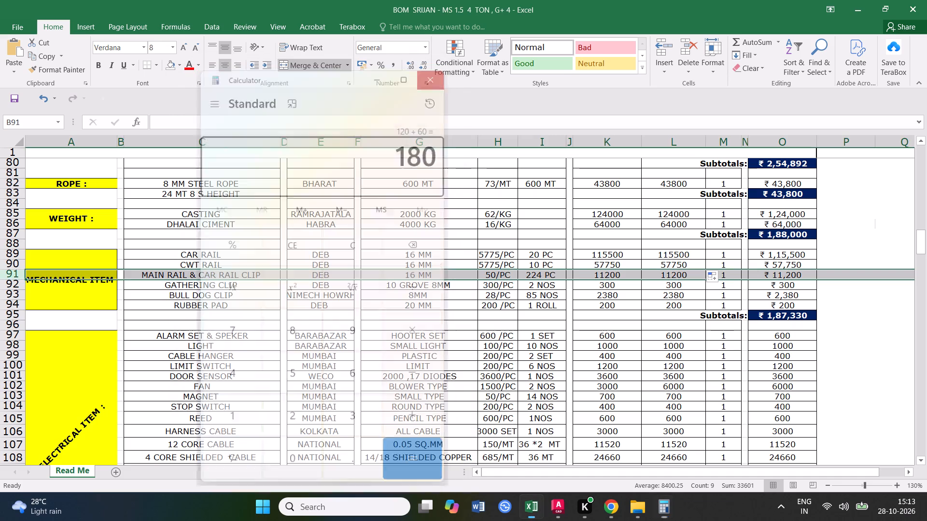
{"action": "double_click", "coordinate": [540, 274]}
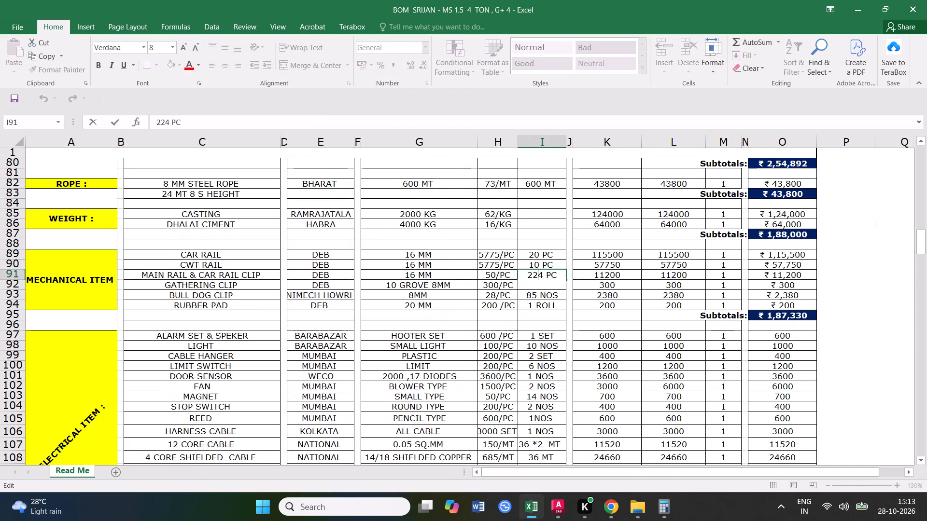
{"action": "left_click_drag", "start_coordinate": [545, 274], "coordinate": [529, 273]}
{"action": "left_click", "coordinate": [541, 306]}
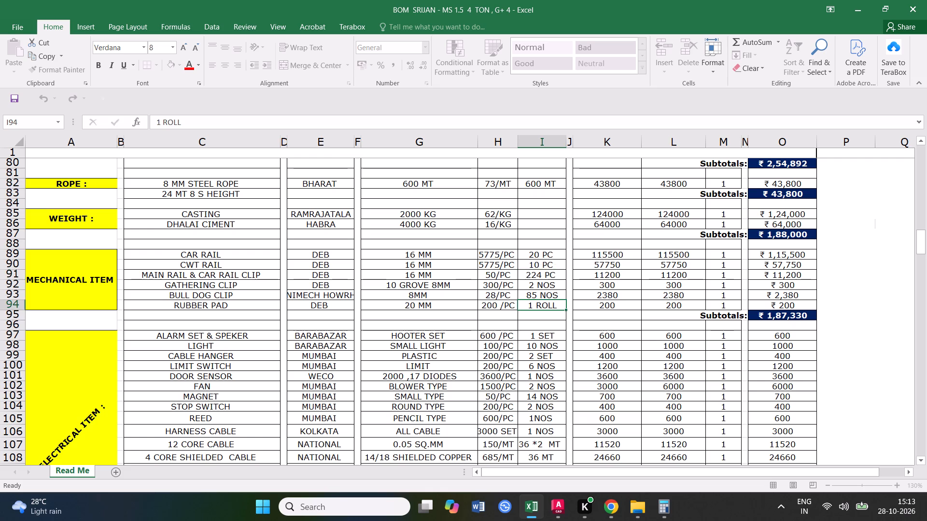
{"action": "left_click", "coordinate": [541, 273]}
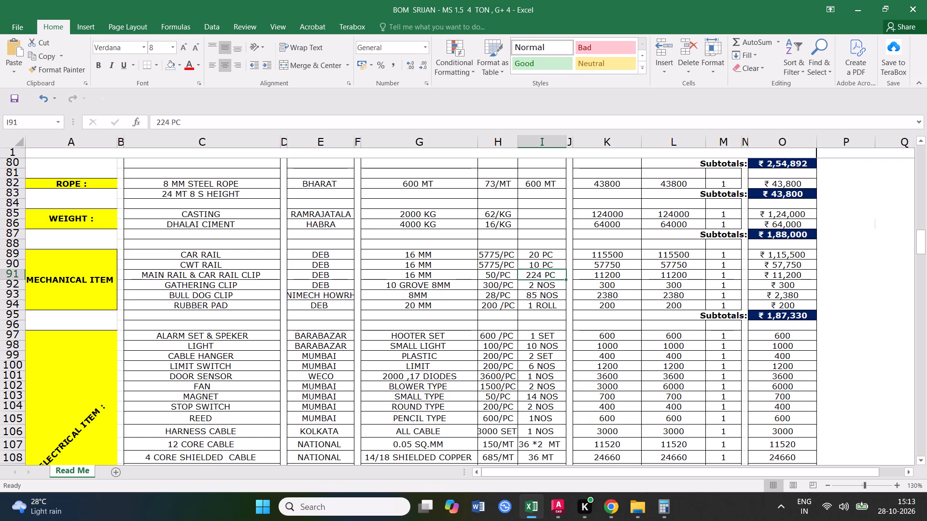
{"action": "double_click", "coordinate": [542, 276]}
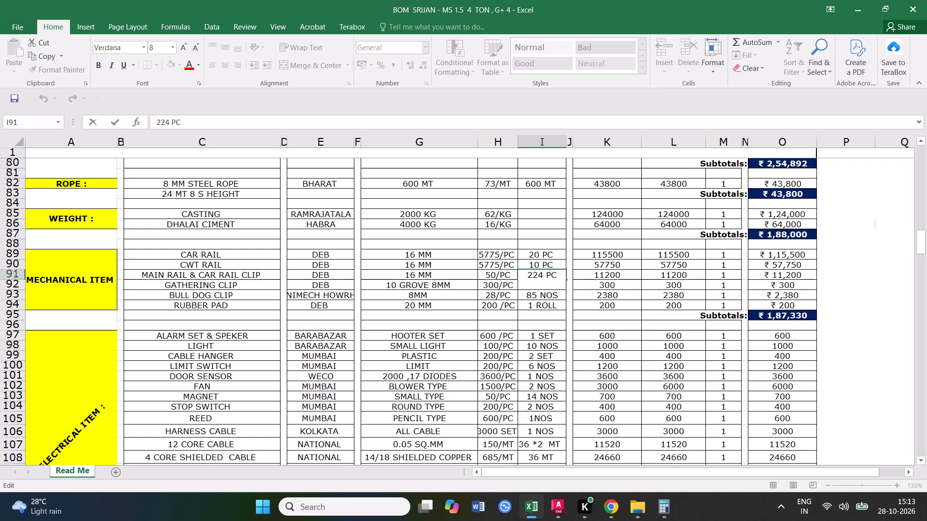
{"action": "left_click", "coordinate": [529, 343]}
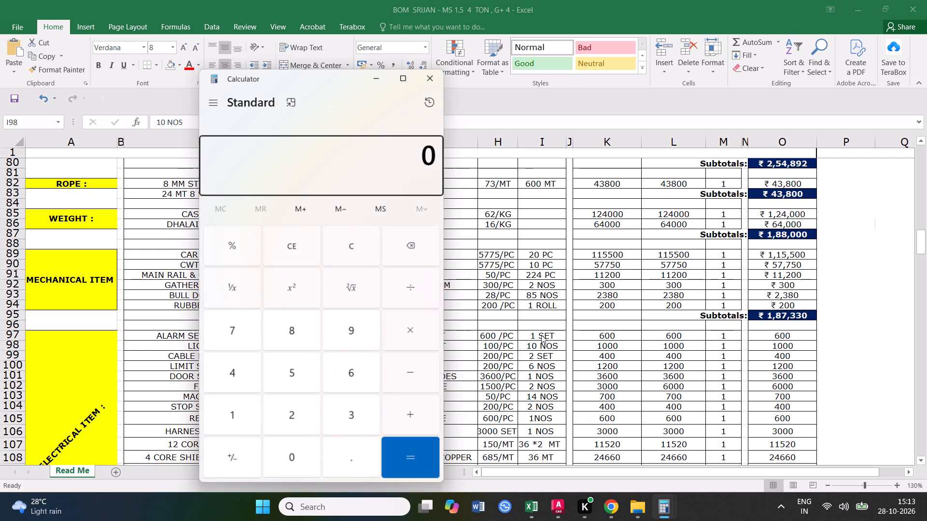
Add 60 + 60 + 60 in Calculator and set the MAIN RAIL & CAR RAIL CLIP quantity in I91 to 180 PC.
{"action": "type", "text": "60+"}
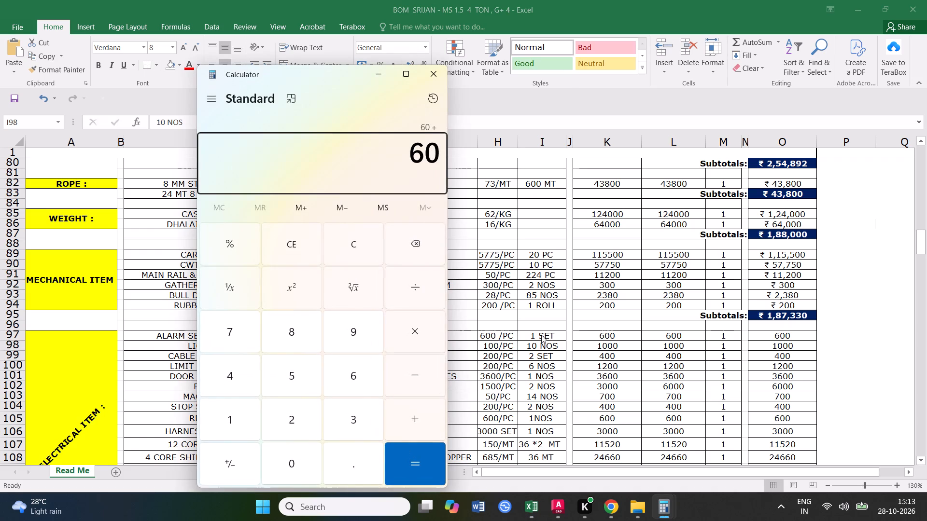
{"action": "type", "text": "60+60"}
{"action": "key", "text": "Return"}
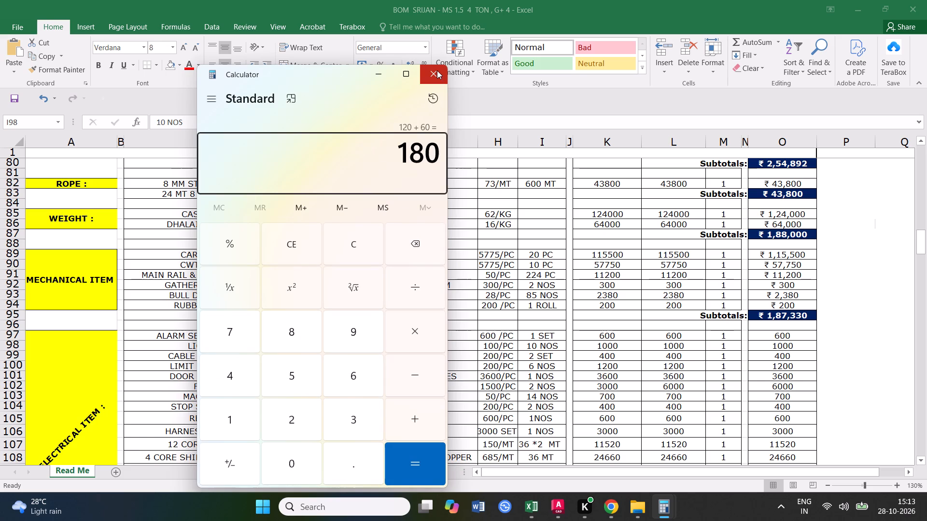
{"action": "left_click", "coordinate": [437, 70]}
{"action": "left_click", "coordinate": [550, 300]}
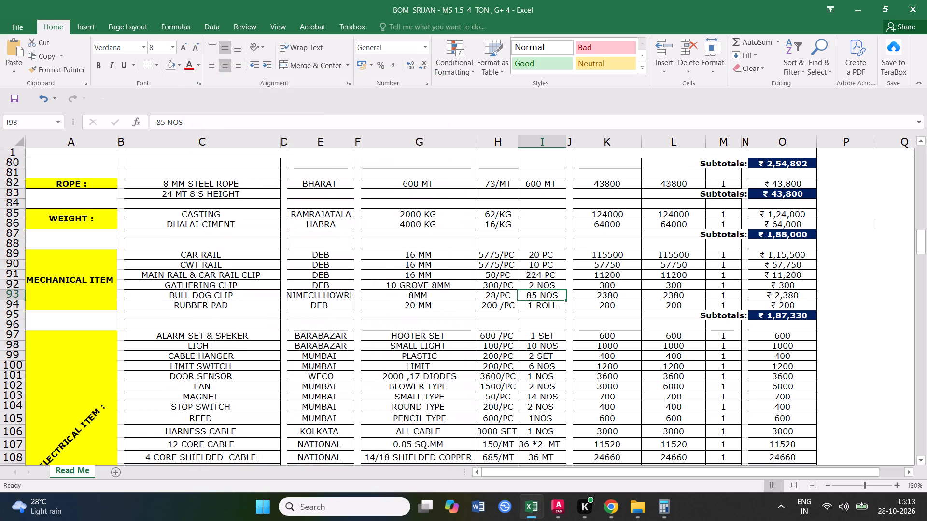
{"action": "left_click", "coordinate": [538, 275]}
{"action": "triple_click", "coordinate": [542, 275]}
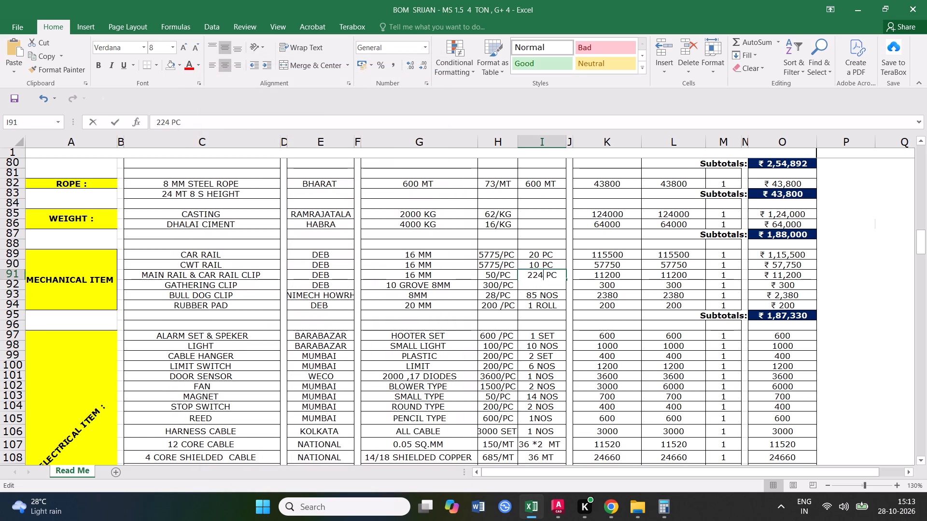
{"action": "left_click_drag", "start_coordinate": [542, 275], "coordinate": [520, 275]}
{"action": "type", "text": "180"}
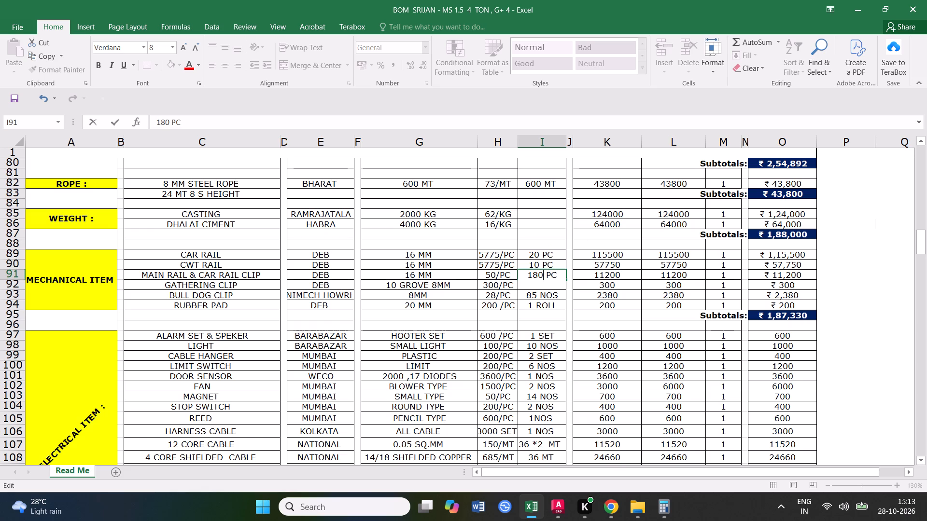
{"action": "left_click", "coordinate": [571, 310]}
Multiply 180 by 50 in Calculator and enter 9000 as the MAIN RAIL & CAR RAIL CLIP amount in K91.
{"action": "left_click", "coordinate": [605, 275]}
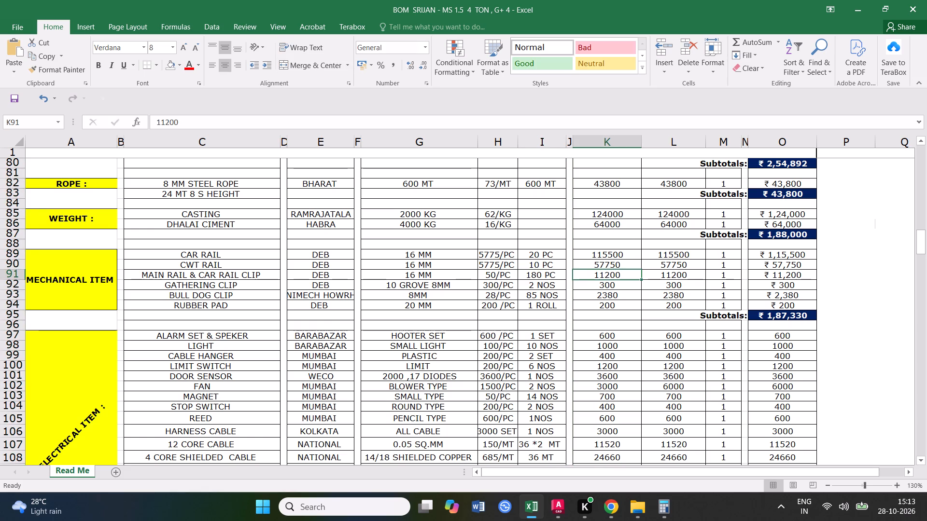
{"action": "type", "text": "180*50"}
{"action": "key", "text": "Return"}
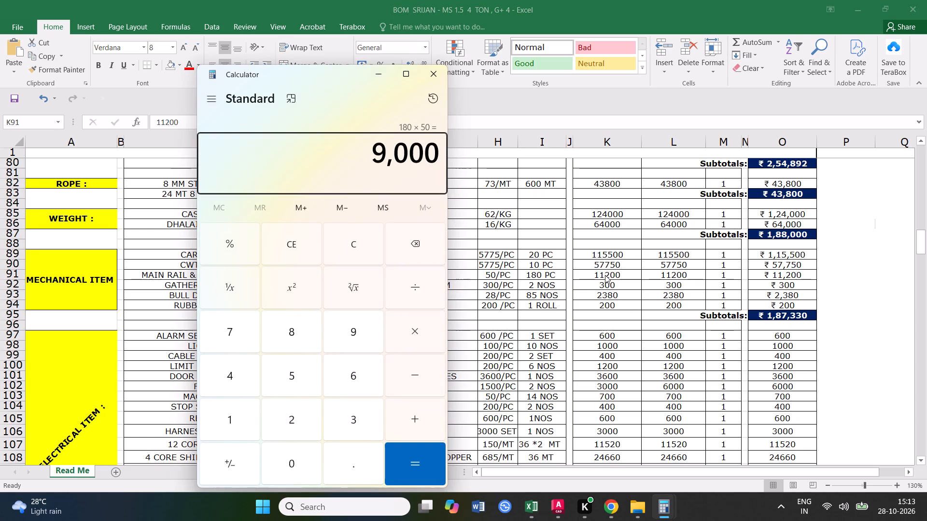
{"action": "left_click", "coordinate": [428, 73]}
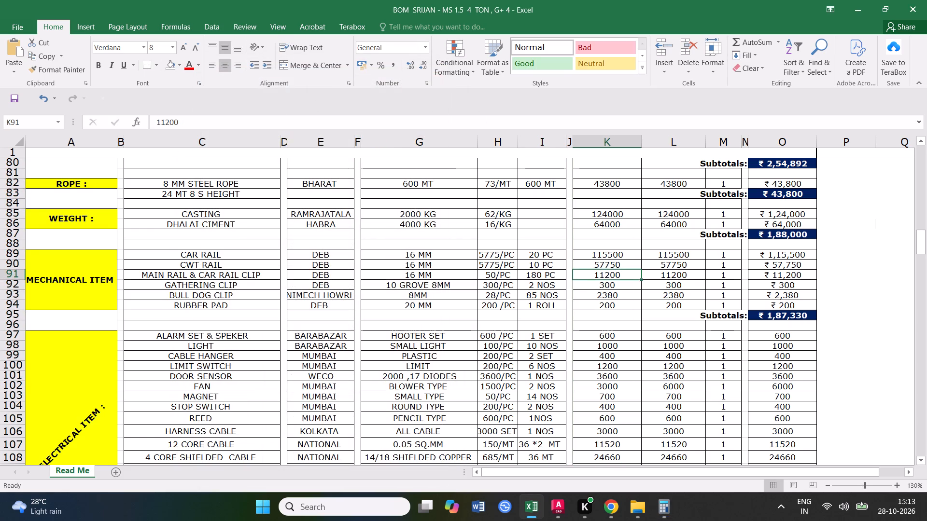
{"action": "type", "text": "9000"}
{"action": "left_click", "coordinate": [626, 339]}
Fill the MAIN RAIL & CAR RAIL CLIP amount from K91 across into L91.
{"action": "left_click", "coordinate": [613, 275]}
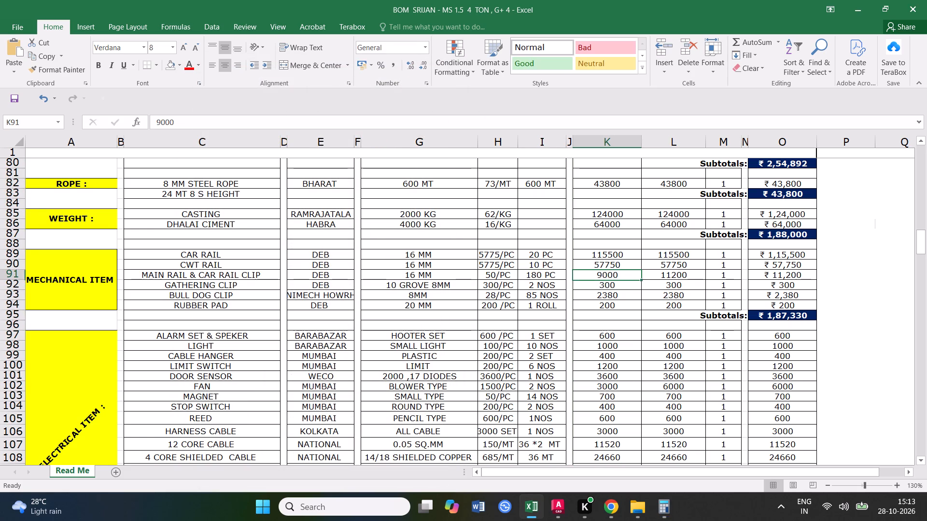
{"action": "left_click_drag", "start_coordinate": [641, 280], "coordinate": [681, 282]}
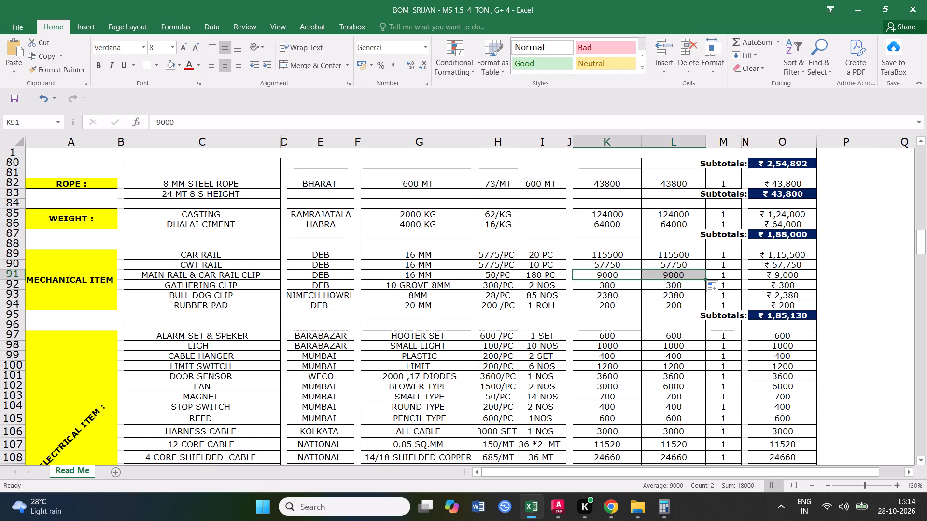
Check the GATHERING CLIP, BULL DOG CLIP and RUBBER PAD entries in rows 92 to 94, saving the workbook along the way.
{"action": "left_click", "coordinate": [233, 284]}
{"action": "left_click", "coordinate": [414, 283]}
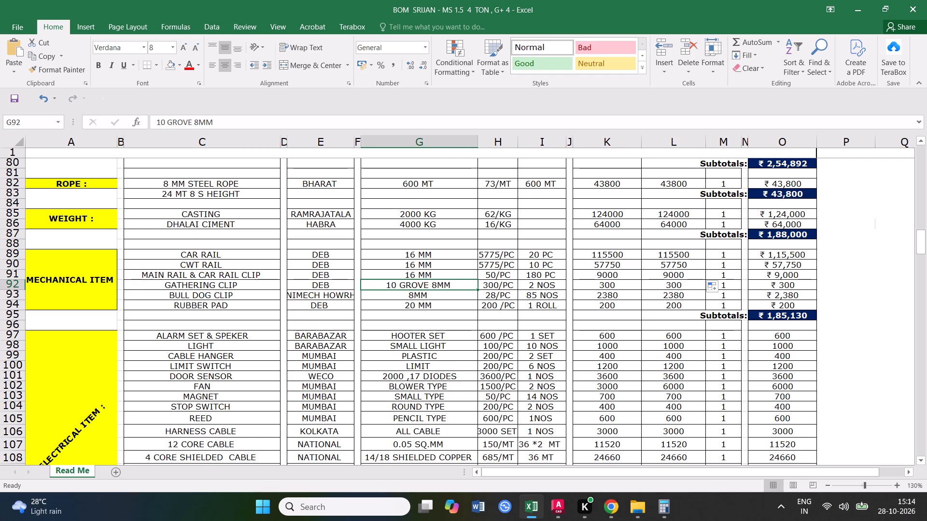
{"action": "left_click", "coordinate": [15, 285]}
{"action": "left_click", "coordinate": [13, 103]}
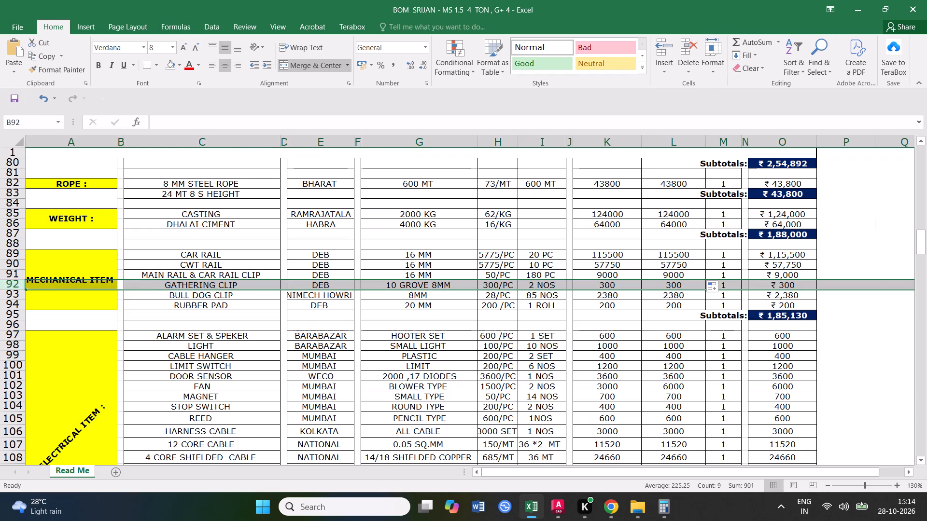
{"action": "left_click", "coordinate": [15, 294]}
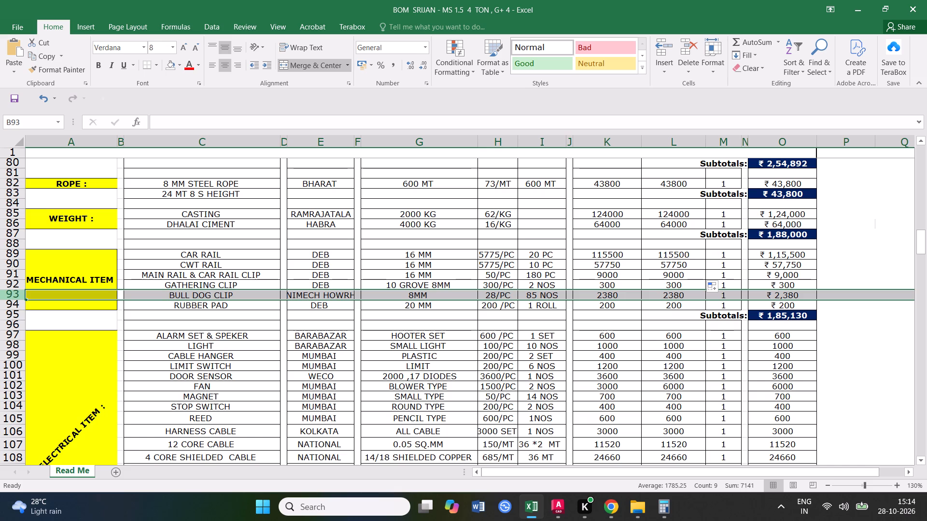
{"action": "left_click", "coordinate": [200, 323]}
{"action": "left_click", "coordinate": [179, 291]}
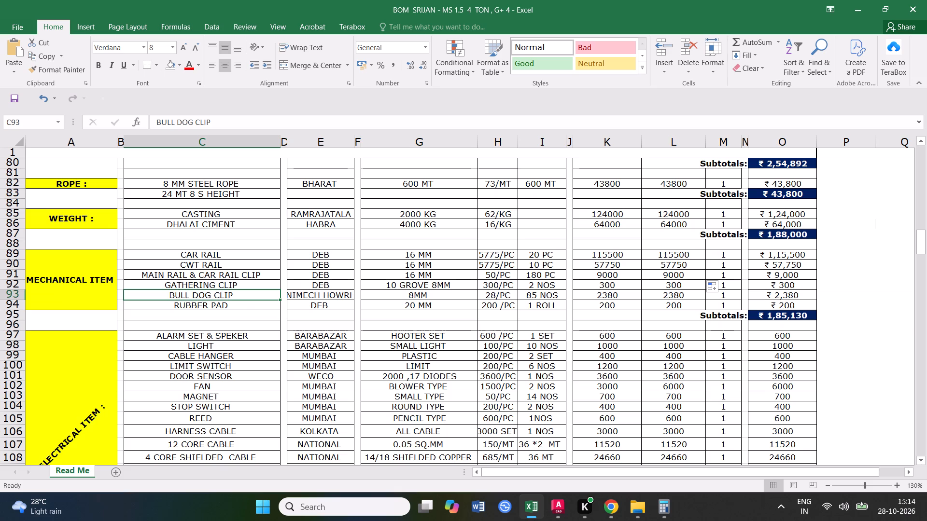
{"action": "left_click", "coordinate": [19, 295]}
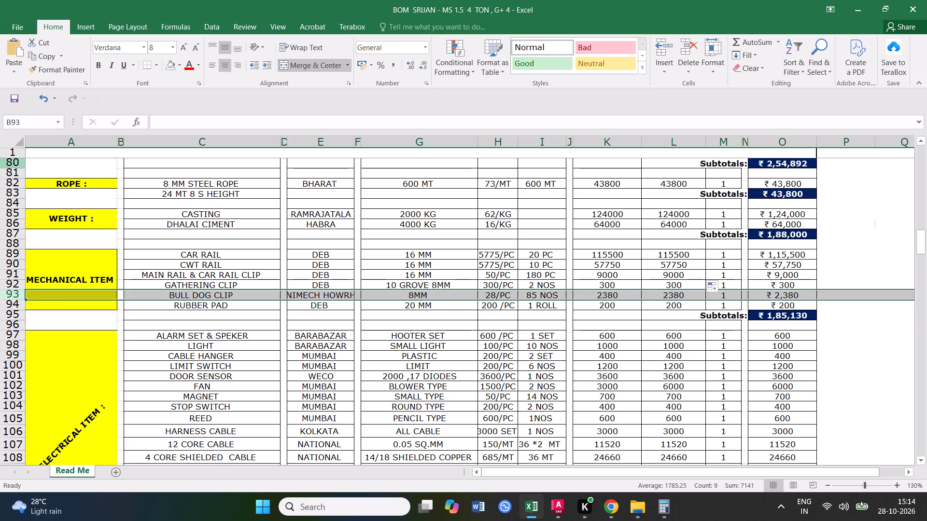
{"action": "left_click", "coordinate": [9, 96]}
{"action": "left_click", "coordinate": [652, 341]}
{"action": "left_click", "coordinate": [556, 294]}
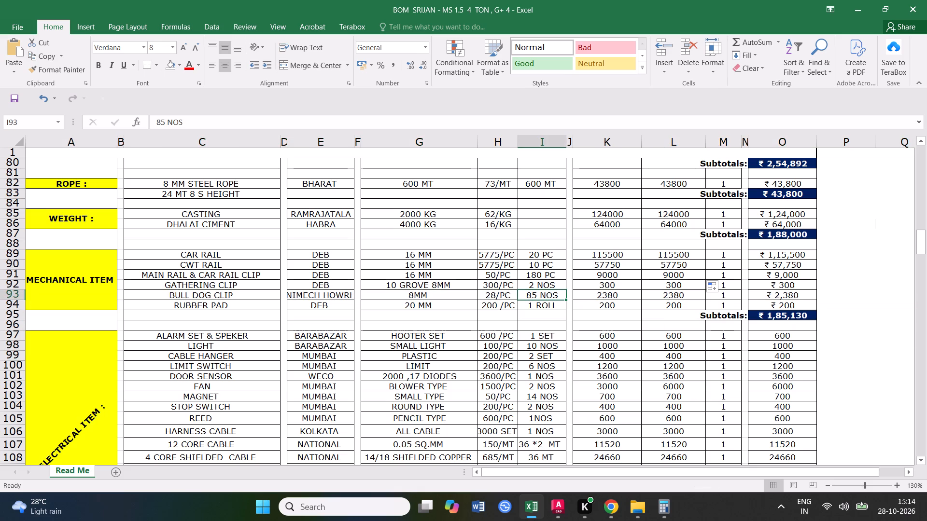
{"action": "left_click", "coordinate": [14, 294]}
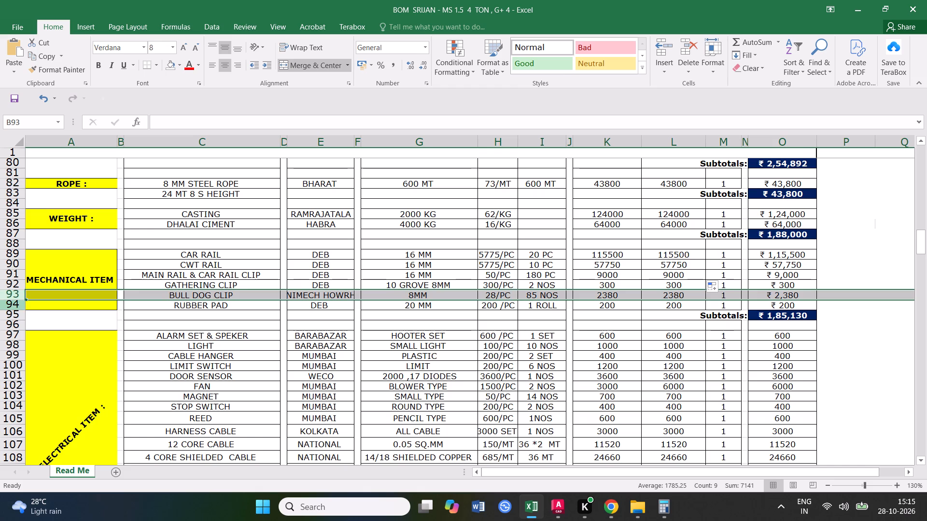
{"action": "left_click", "coordinate": [14, 303]}
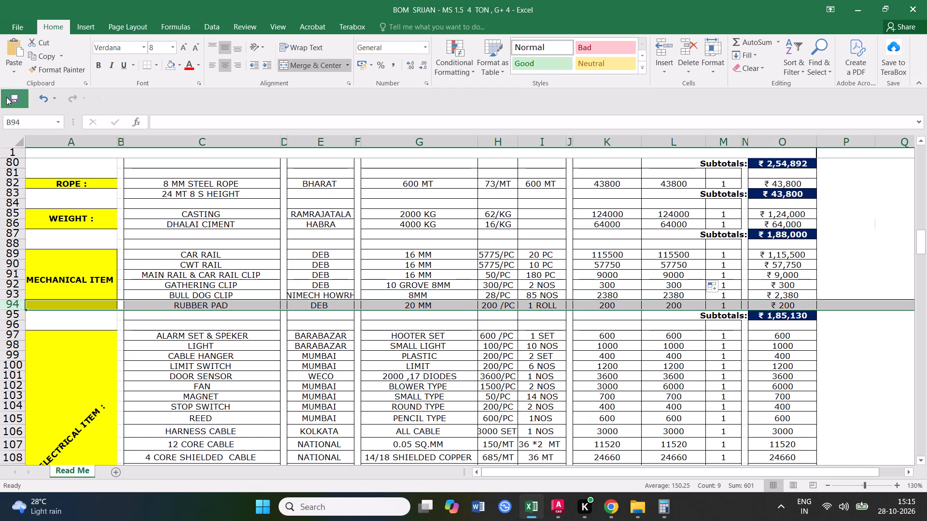
{"action": "left_click", "coordinate": [6, 97]}
Check the ALARM SET & SPEKER entry in row 97 of ELECTRICAL ITEM and save the workbook.
{"action": "scroll", "coordinate": [525, 350], "scroll_direction": "down", "scroll_amount": 1}
{"action": "left_click", "coordinate": [409, 326]}
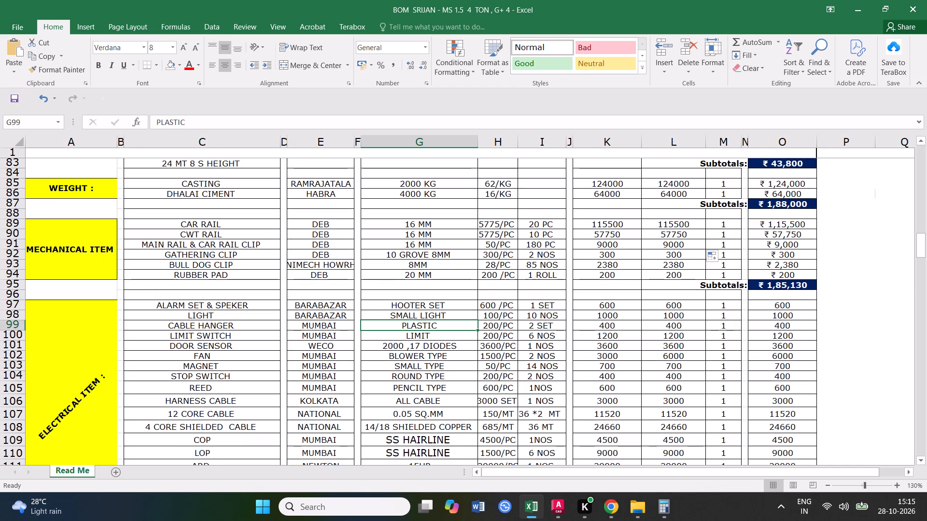
{"action": "left_click", "coordinate": [185, 301]}
{"action": "left_click", "coordinate": [11, 306]}
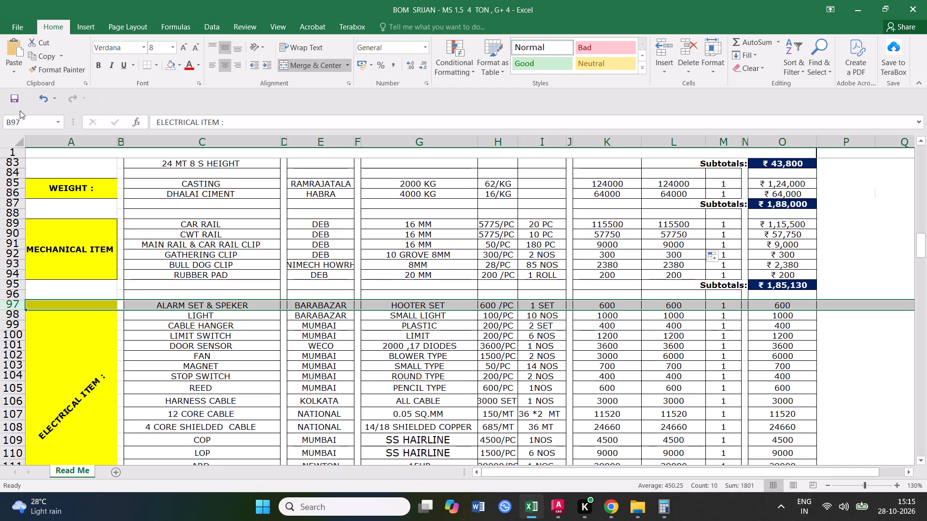
{"action": "left_click", "coordinate": [20, 104]}
{"action": "double_click", "coordinate": [19, 101]}
Examine the ELECTRICAL ITEM entries row by row from CABLE HANGER in row 99 to REED in row 105.
{"action": "scroll", "coordinate": [459, 349], "scroll_direction": "down", "scroll_amount": 1}
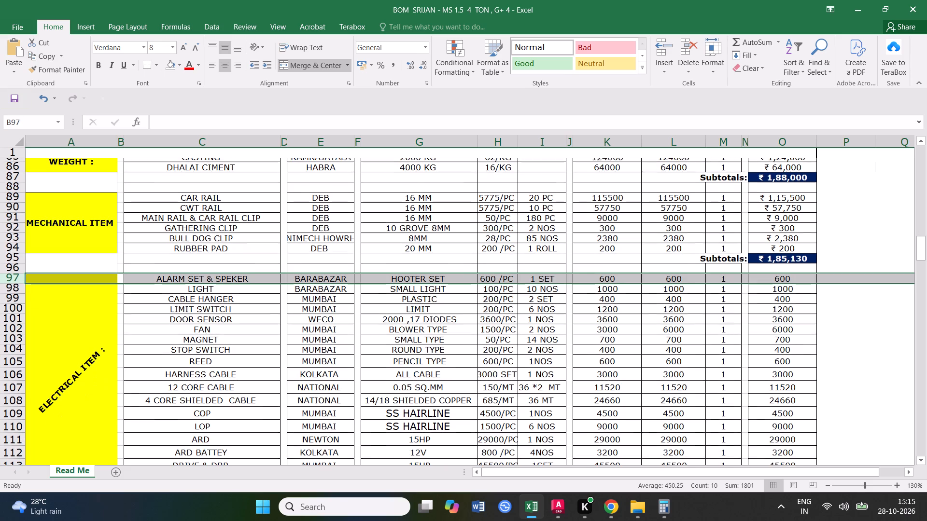
{"action": "scroll", "coordinate": [428, 336], "scroll_direction": "down", "scroll_amount": 1}
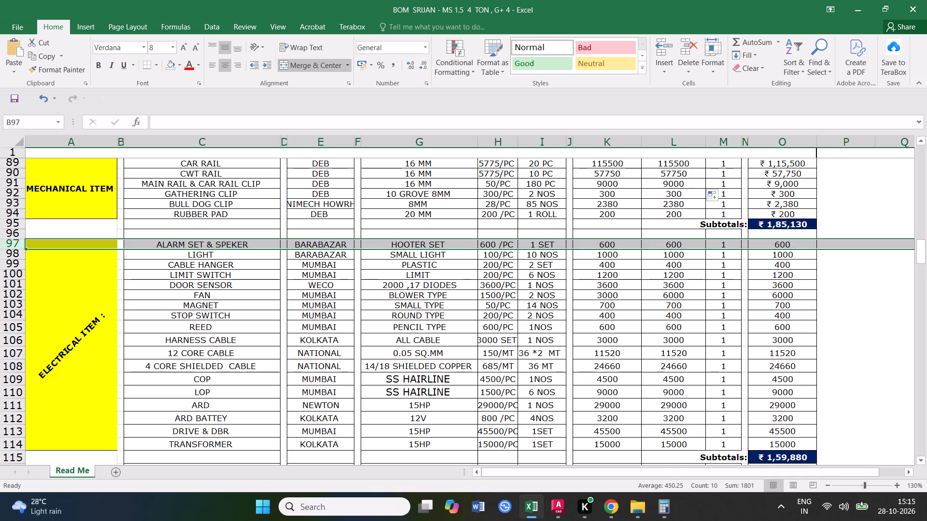
{"action": "left_click", "coordinate": [221, 262]}
{"action": "left_click", "coordinate": [8, 264]}
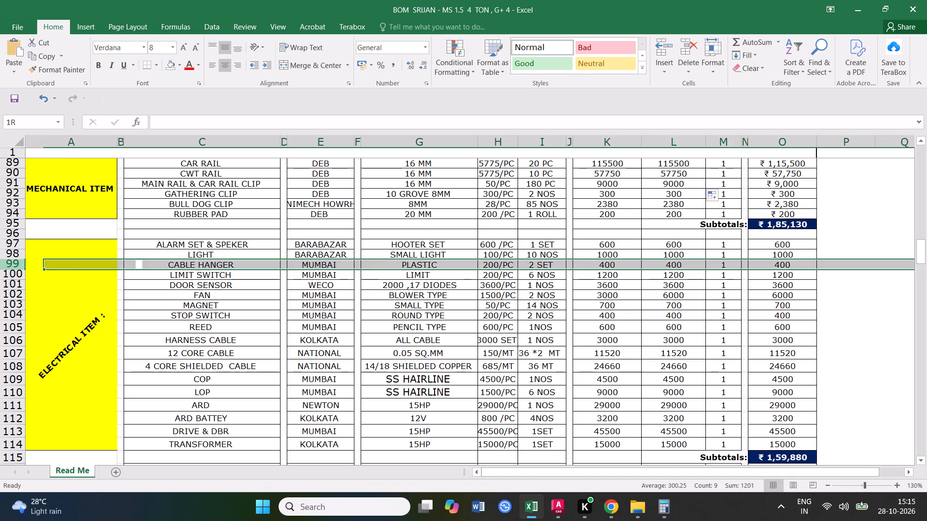
{"action": "scroll", "coordinate": [74, 270], "scroll_direction": "down", "scroll_amount": 1}
{"action": "left_click", "coordinate": [15, 244]}
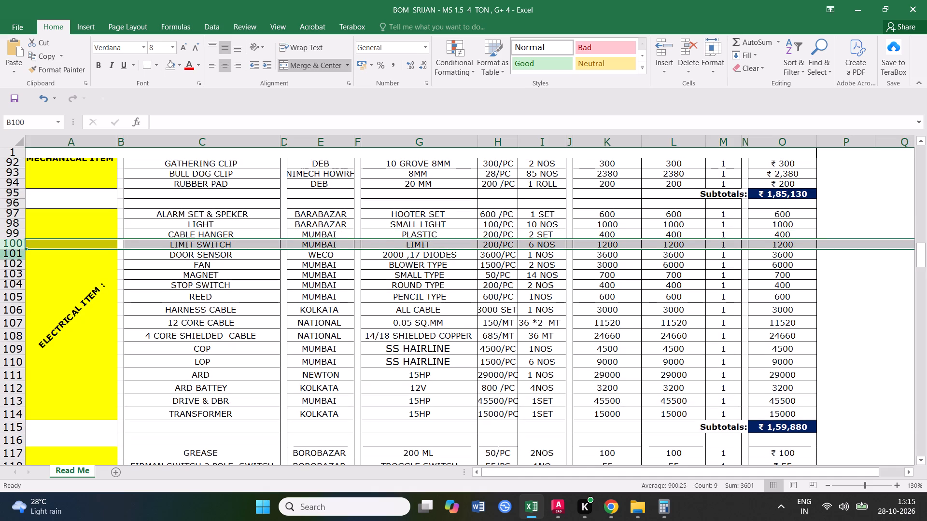
{"action": "left_click", "coordinate": [13, 253]}
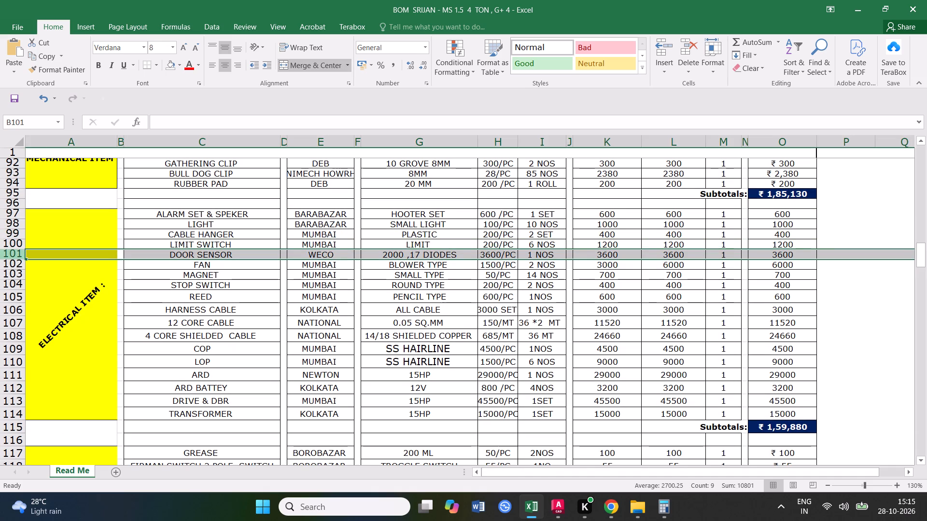
{"action": "left_click", "coordinate": [16, 267]}
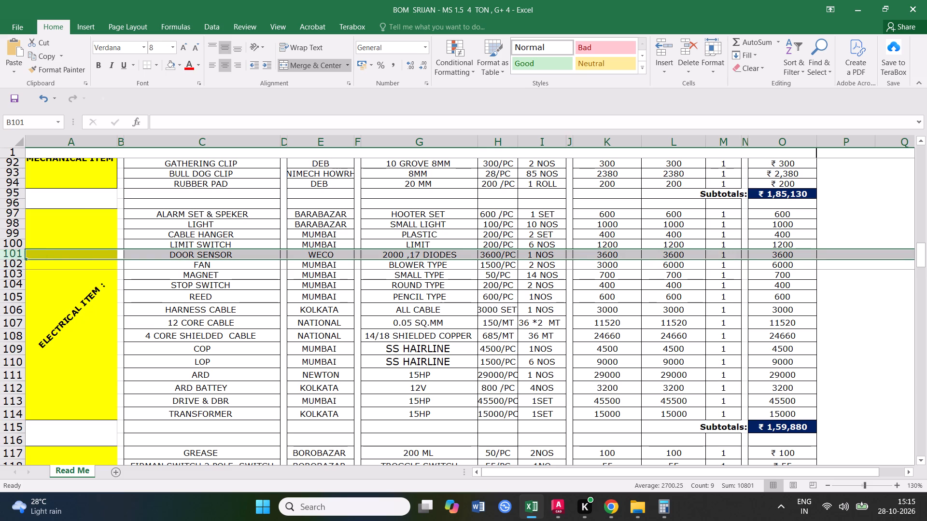
{"action": "left_click", "coordinate": [19, 264]}
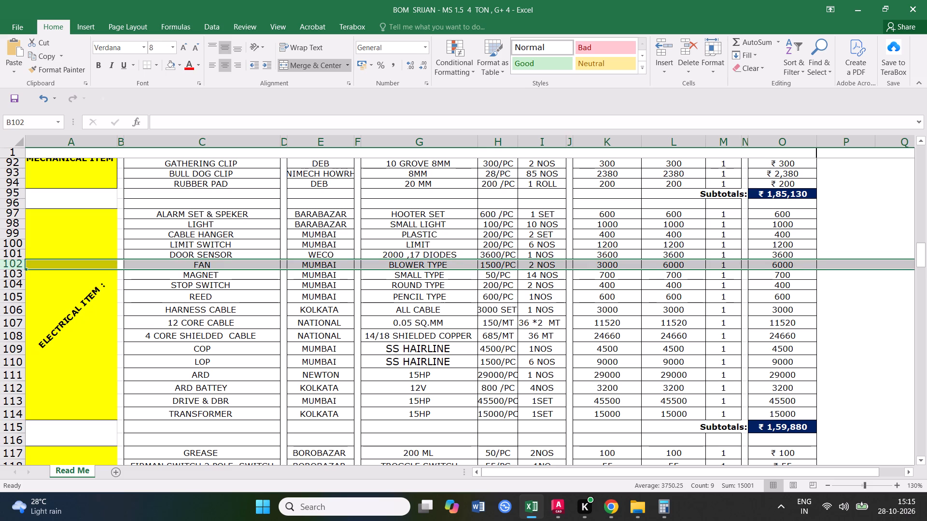
{"action": "left_click", "coordinate": [15, 274]}
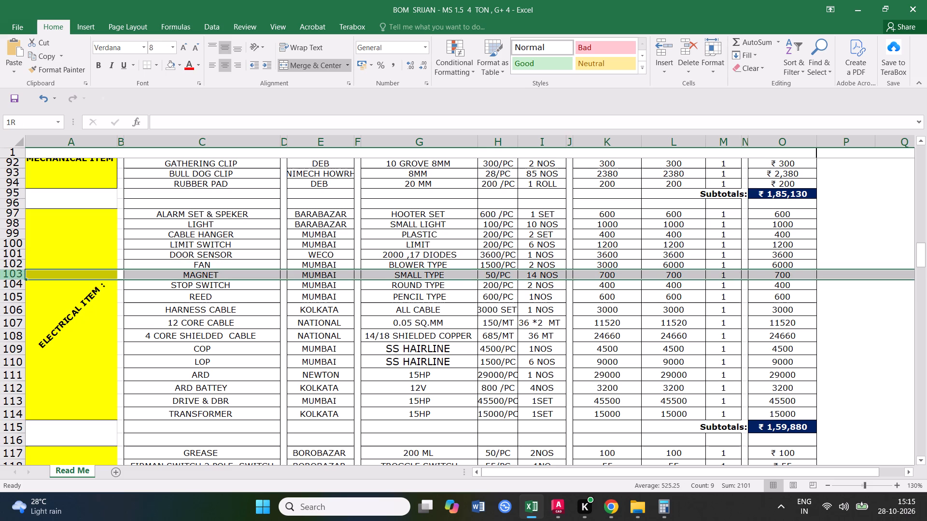
{"action": "left_click", "coordinate": [14, 283]}
{"action": "left_click", "coordinate": [19, 296]}
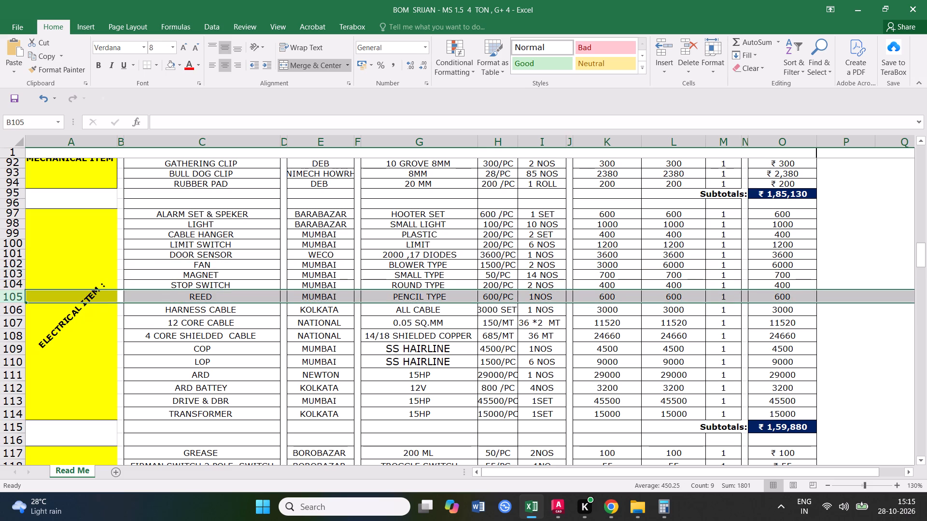
Set the HARNESS CABLE rate in H106 to 5000 SET.
{"action": "left_click", "coordinate": [17, 307]}
{"action": "scroll", "coordinate": [23, 301], "scroll_direction": "down", "scroll_amount": 1}
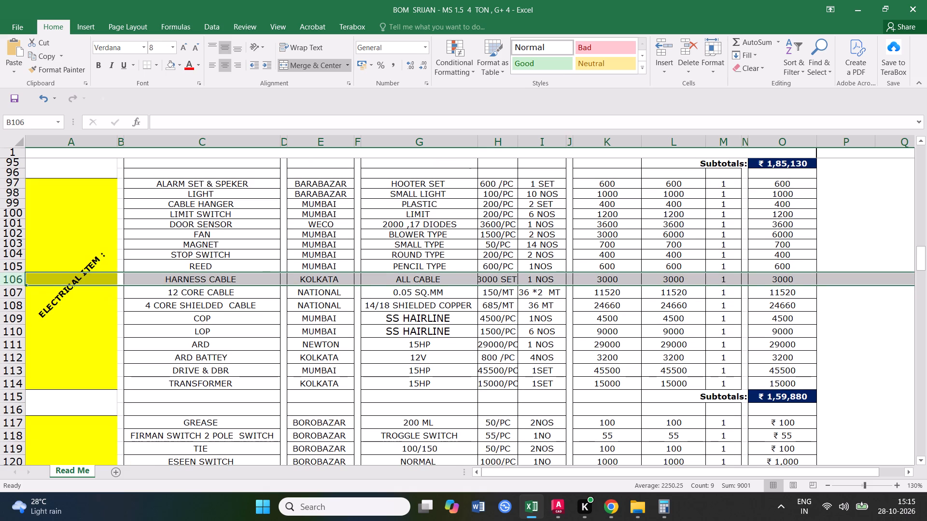
{"action": "scroll", "coordinate": [234, 282], "scroll_direction": "down", "scroll_amount": 1}
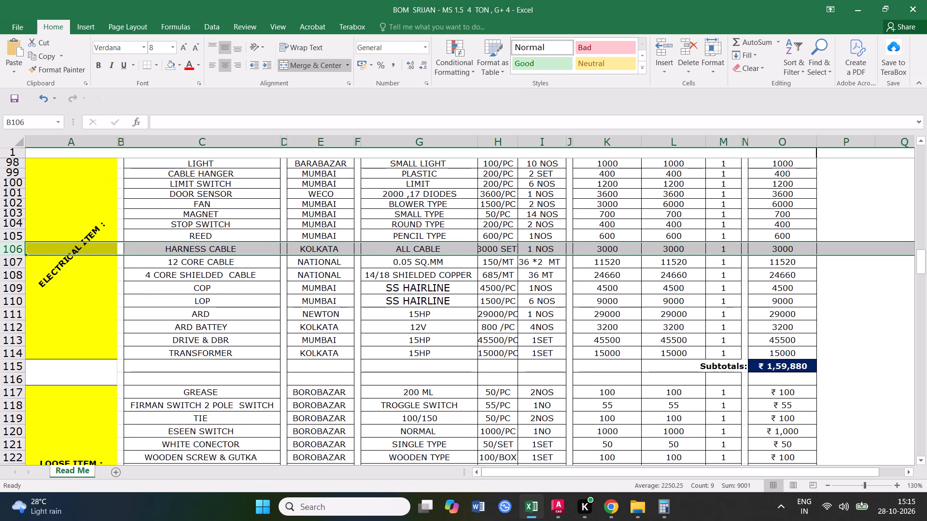
{"action": "double_click", "coordinate": [498, 248]}
{"action": "left_click_drag", "start_coordinate": [501, 247], "coordinate": [481, 250]}
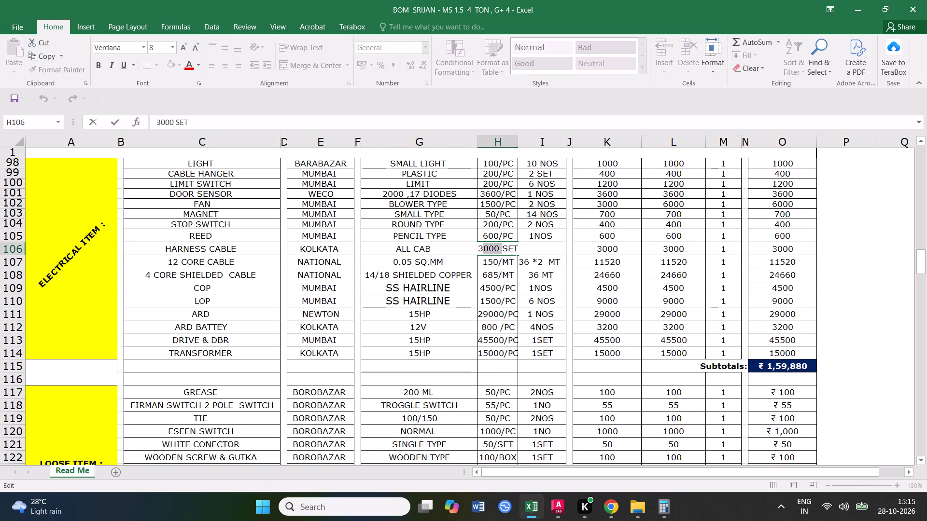
{"action": "left_click_drag", "start_coordinate": [481, 250], "coordinate": [478, 250]}
{"action": "type", "text": "5000"}
{"action": "key", "text": "space"}
{"action": "left_click", "coordinate": [558, 297]}
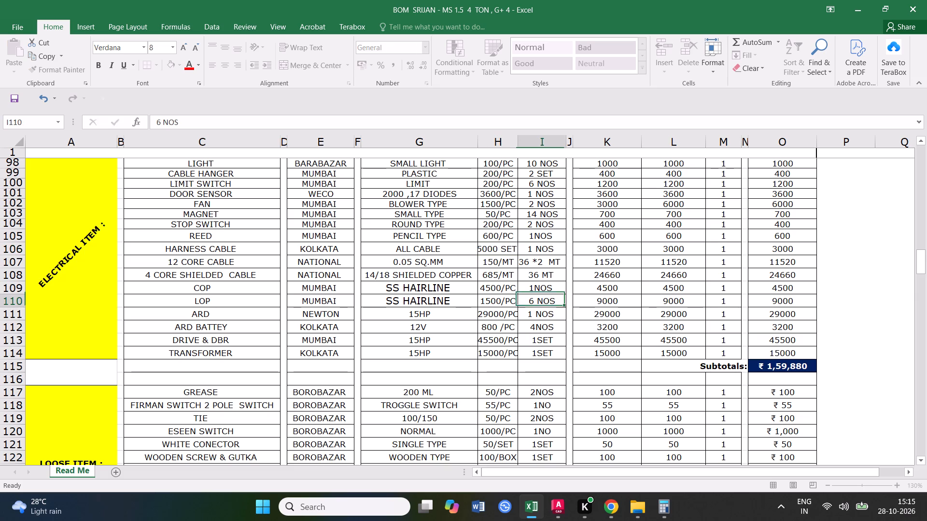
Set the HARNESS CABLE amounts in K106 and L106 to 5000.
{"action": "left_click", "coordinate": [613, 250]}
{"action": "type", "text": "5000"}
{"action": "left_click", "coordinate": [614, 273]}
{"action": "left_click", "coordinate": [683, 248]}
{"action": "key", "text": "5"}
{"action": "key", "text": "0"}
{"action": "type", "text": "00"}
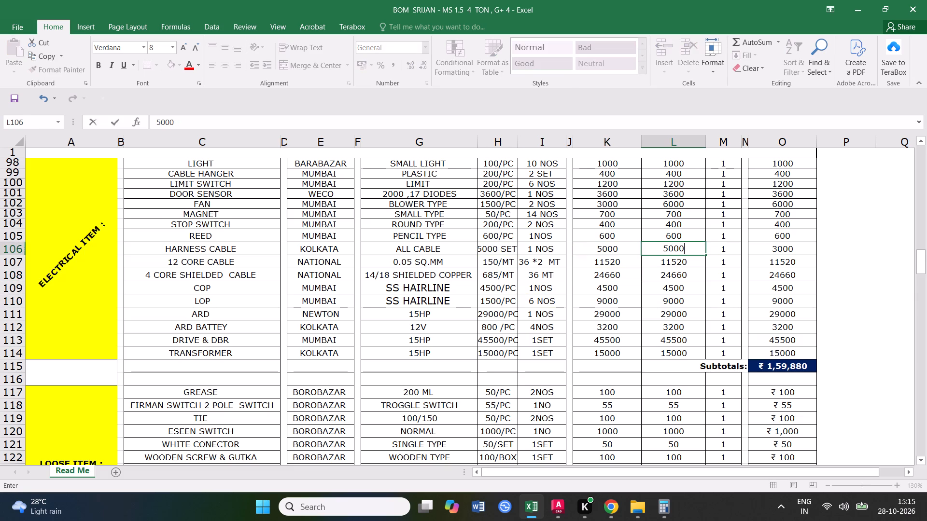
{"action": "left_click", "coordinate": [672, 277]}
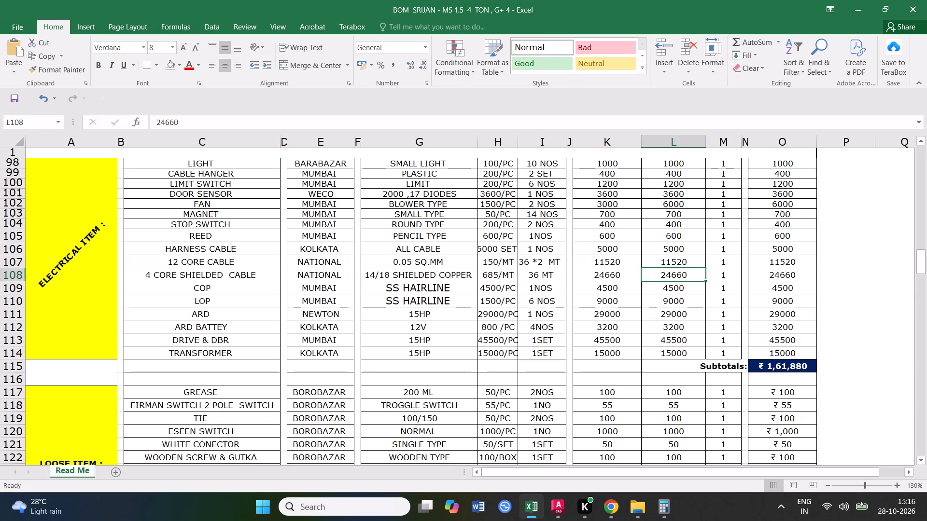
Change the 12 CORE CABLE quantity in I107 to 33 *2 MT.
{"action": "left_click", "coordinate": [225, 261]}
{"action": "left_click", "coordinate": [12, 262]}
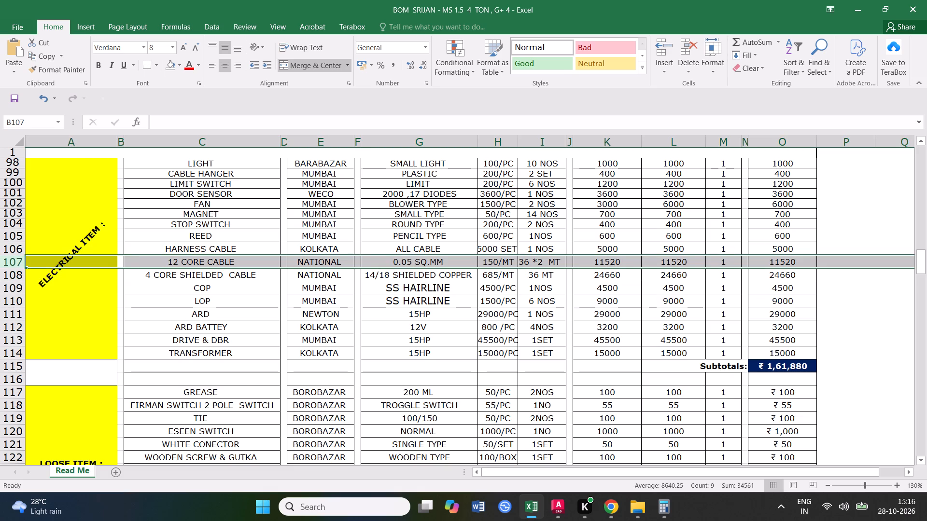
{"action": "double_click", "coordinate": [530, 265]}
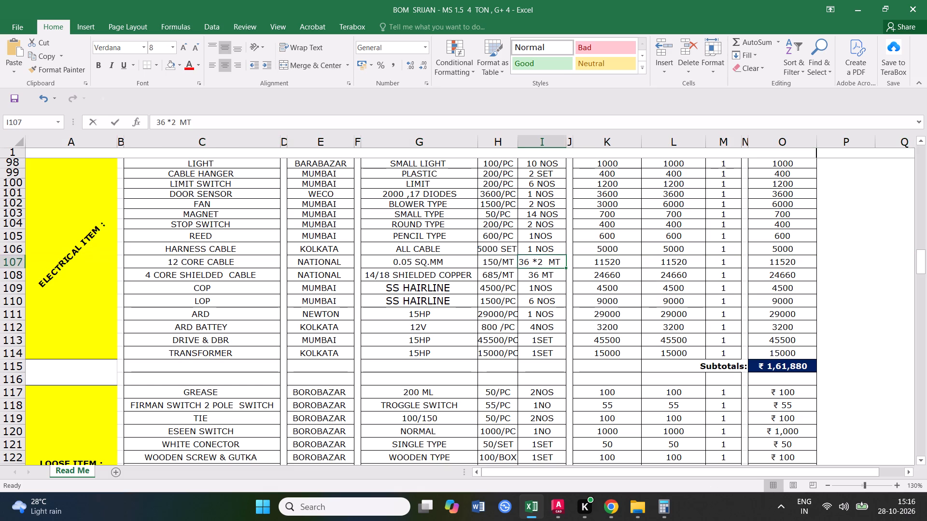
{"action": "left_click_drag", "start_coordinate": [531, 265], "coordinate": [523, 265]}
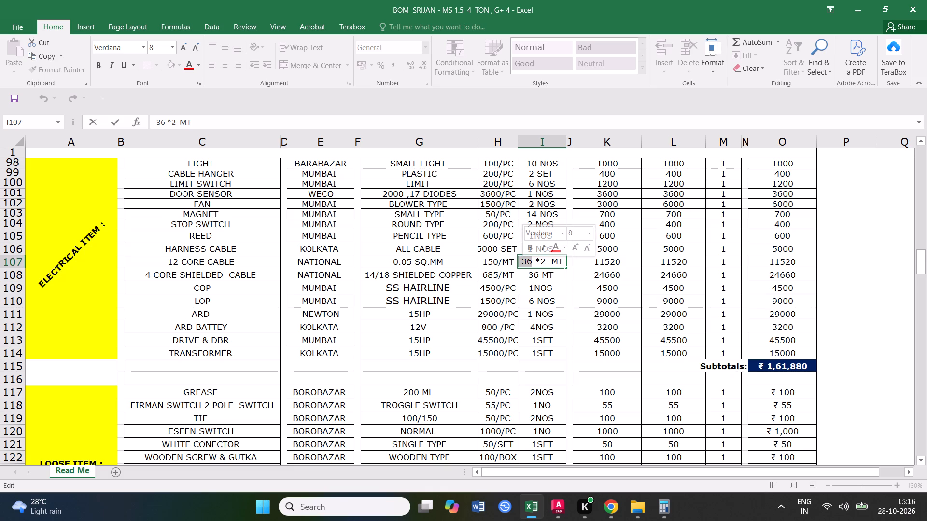
{"action": "type", "text": "33"}
{"action": "left_click", "coordinate": [549, 285]}
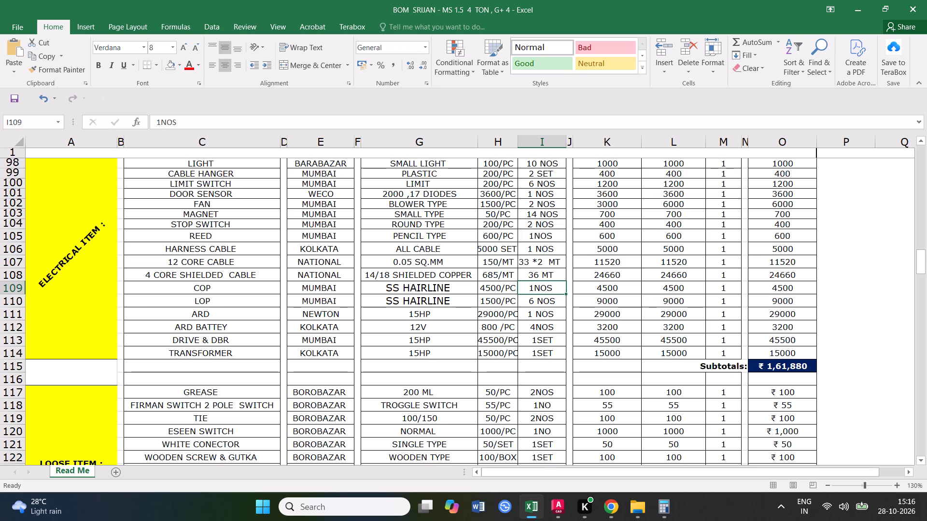
Compute 66 × 150 in Calculator, enter 9900 as the 12 CORE CABLE amount in K107 and fill it across to L107.
{"action": "left_click", "coordinate": [605, 265]}
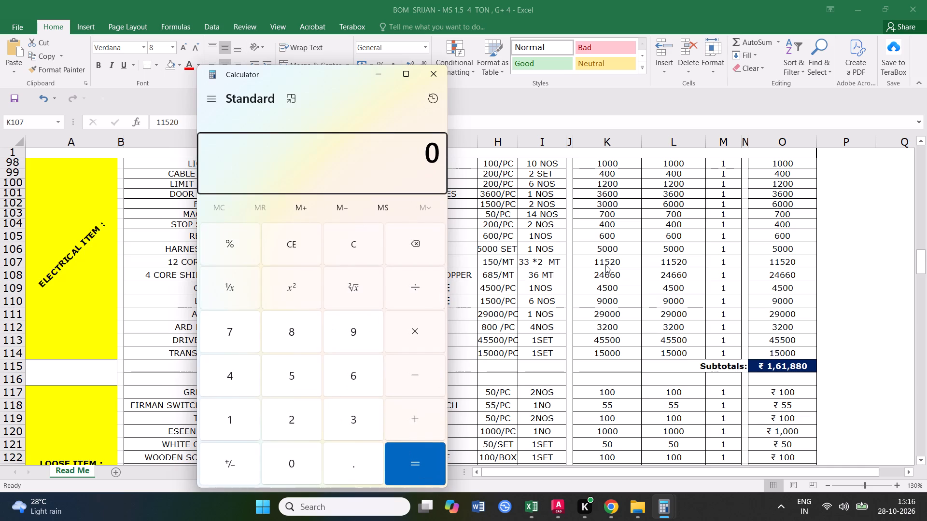
{"action": "type", "text": "66*150"}
{"action": "key", "text": "Return"}
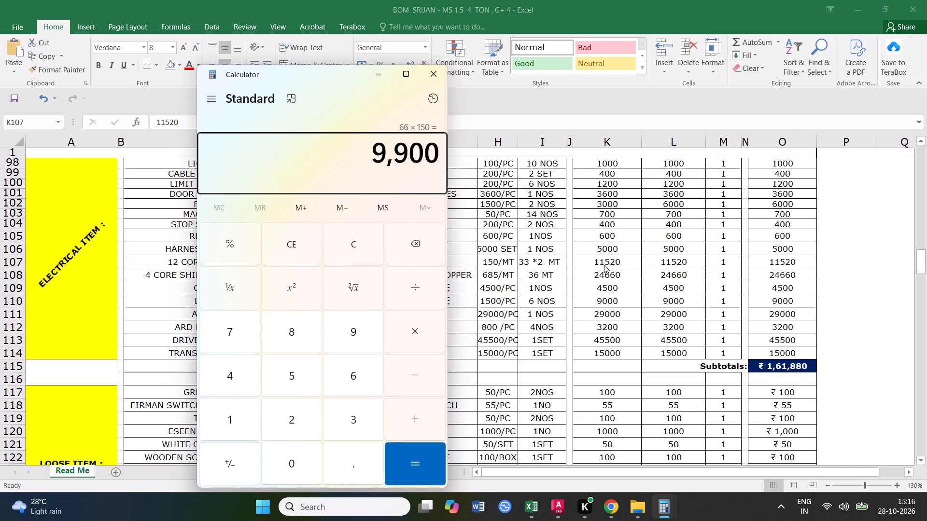
{"action": "left_click", "coordinate": [422, 75]}
{"action": "type", "text": "9900"}
{"action": "left_click", "coordinate": [604, 288]}
{"action": "left_click", "coordinate": [608, 262]}
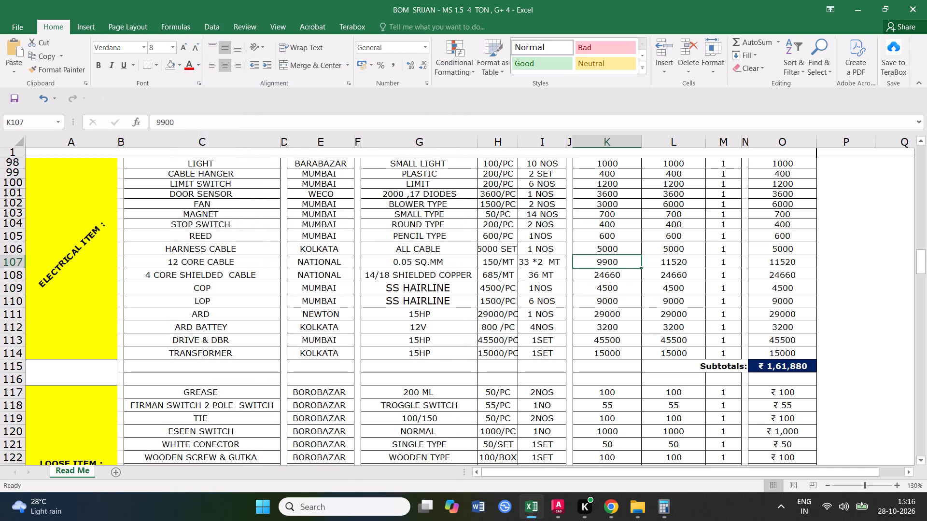
{"action": "left_click_drag", "start_coordinate": [639, 267], "coordinate": [676, 264]}
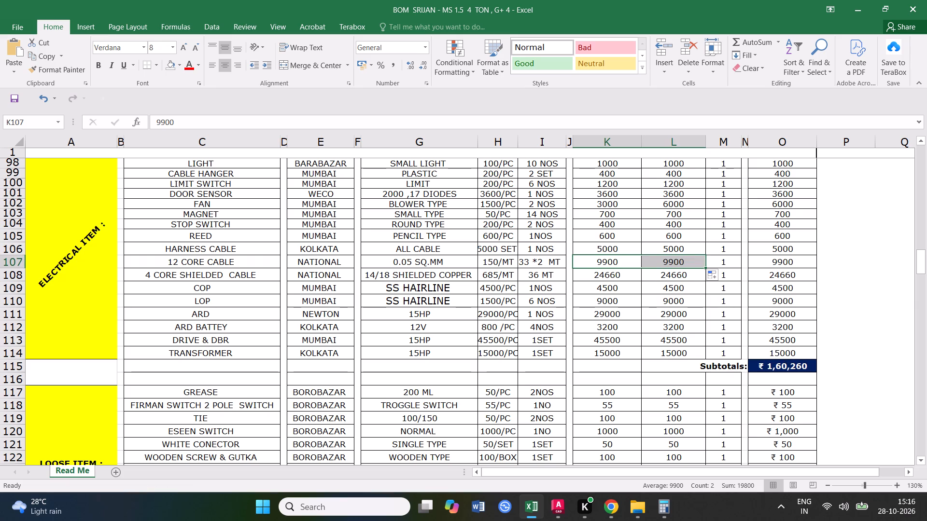
Change the 4 CORE SHIELDED CABLE quantity in I108 to 33 MT.
{"action": "triple_click", "coordinate": [537, 277]}
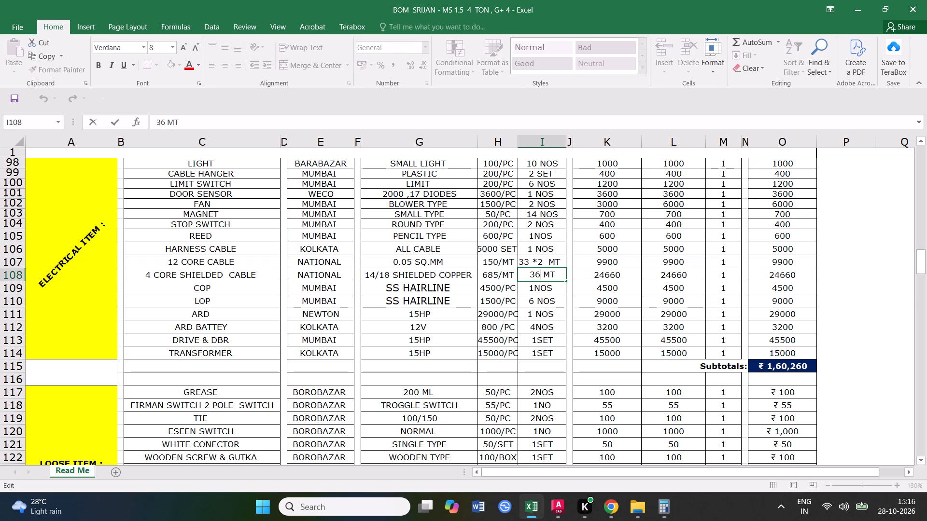
{"action": "key", "text": "BackSpace"}
{"action": "key", "text": "3"}
{"action": "left_click", "coordinate": [557, 298]}
Compute 33 × 685 in Calculator, enter 22605 as the 4 CORE SHIELDED CABLE amount in K108 and fill it across to L108.
{"action": "left_click", "coordinate": [615, 277]}
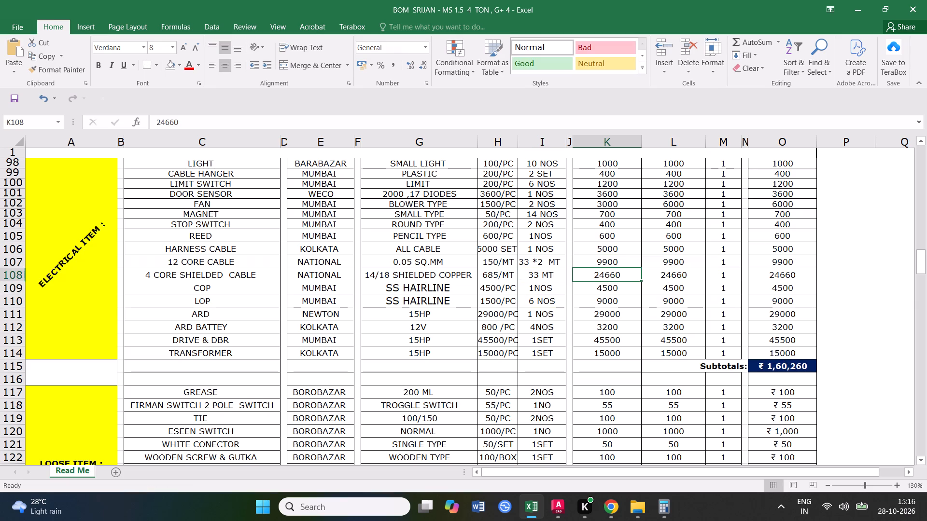
{"action": "type", "text": "33*685"}
{"action": "key", "text": "Return"}
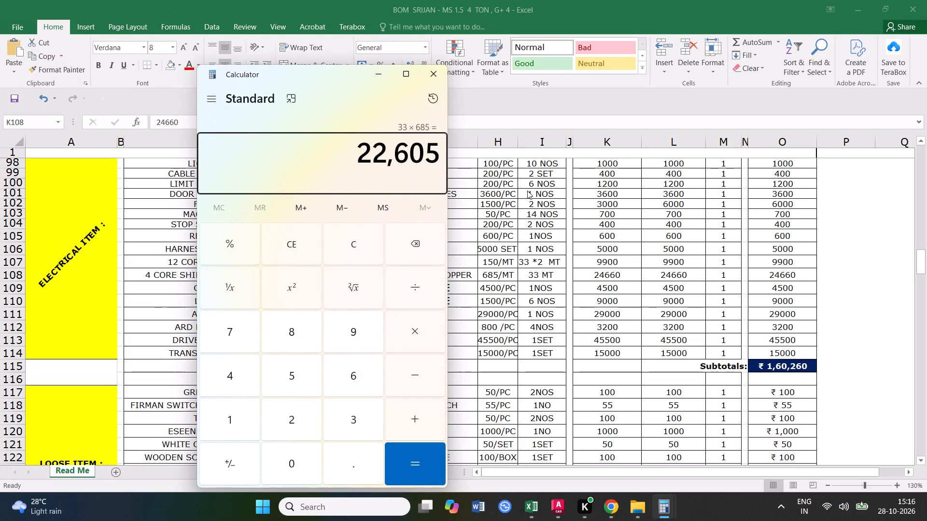
{"action": "left_click", "coordinate": [426, 74]}
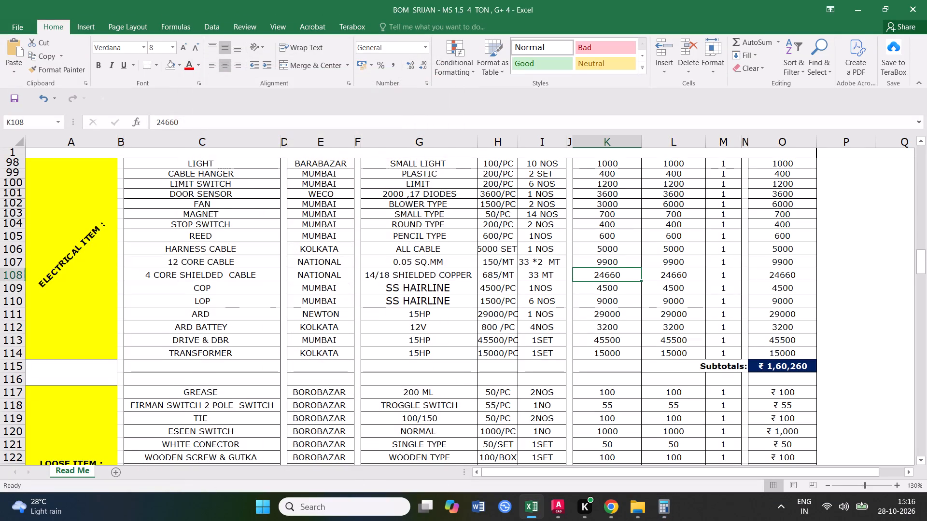
{"action": "type", "text": "22605"}
{"action": "left_click", "coordinate": [611, 296]}
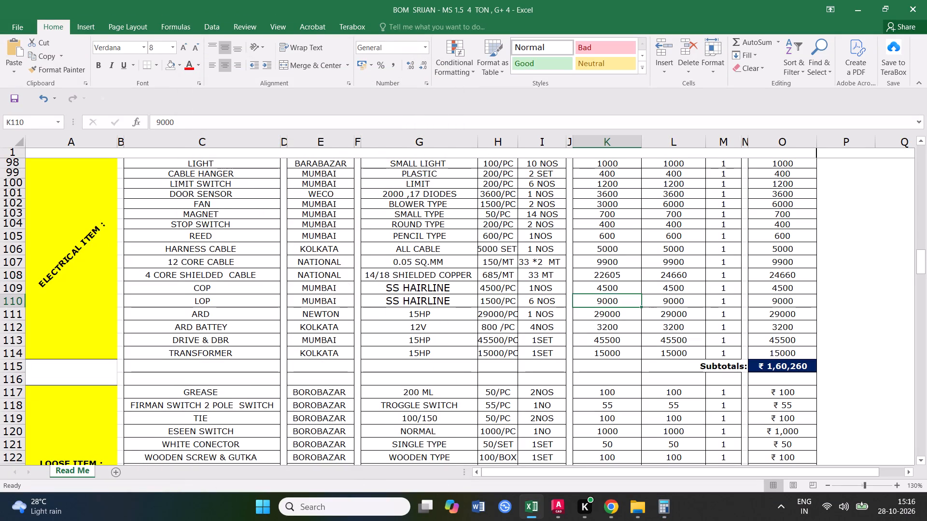
{"action": "left_click", "coordinate": [618, 277]}
{"action": "left_click_drag", "start_coordinate": [639, 281], "coordinate": [675, 280]}
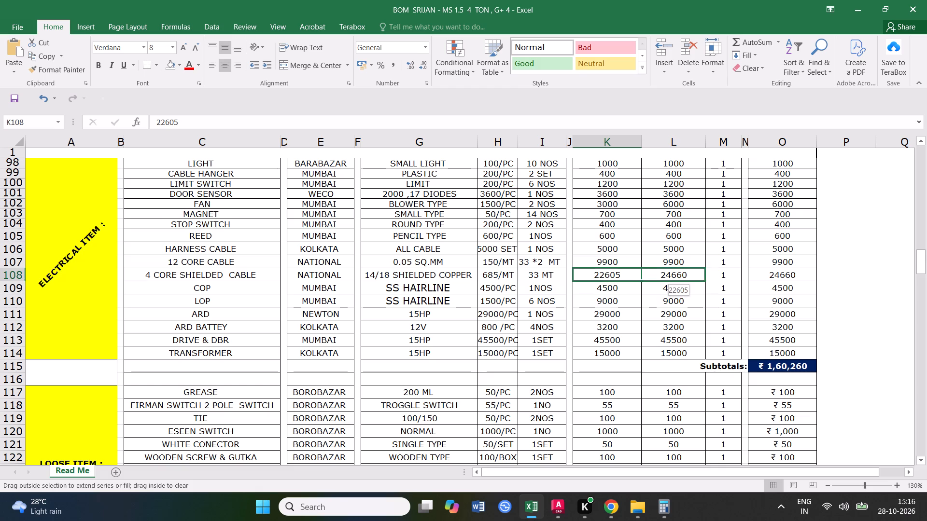
{"action": "left_click_drag", "start_coordinate": [675, 280], "coordinate": [678, 280]}
Check the COP entry in row 109 and change the LOP quantity in I110 to 5 NOS.
{"action": "left_click", "coordinate": [611, 288]}
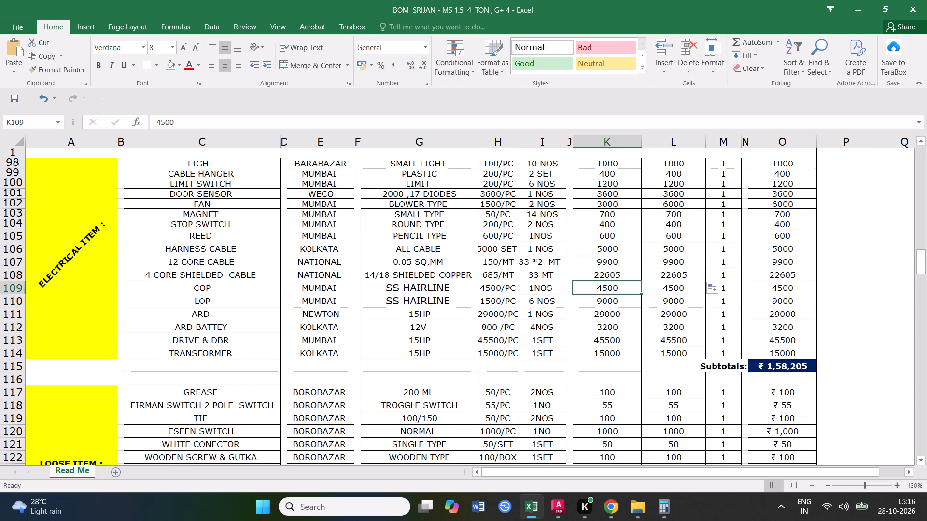
{"action": "left_click", "coordinate": [261, 287]}
{"action": "double_click", "coordinate": [534, 303]}
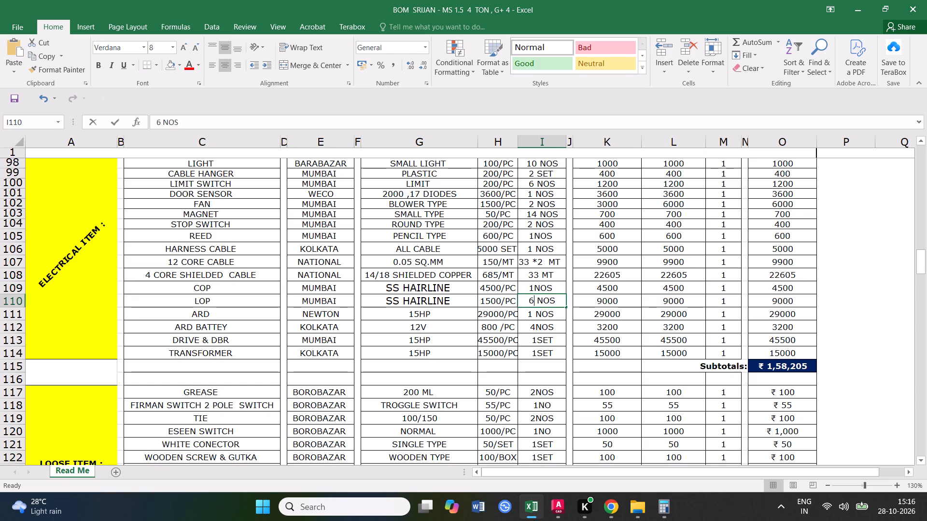
{"action": "key", "text": "BackSpace"}
{"action": "key", "text": "5"}
{"action": "left_click", "coordinate": [552, 320]}
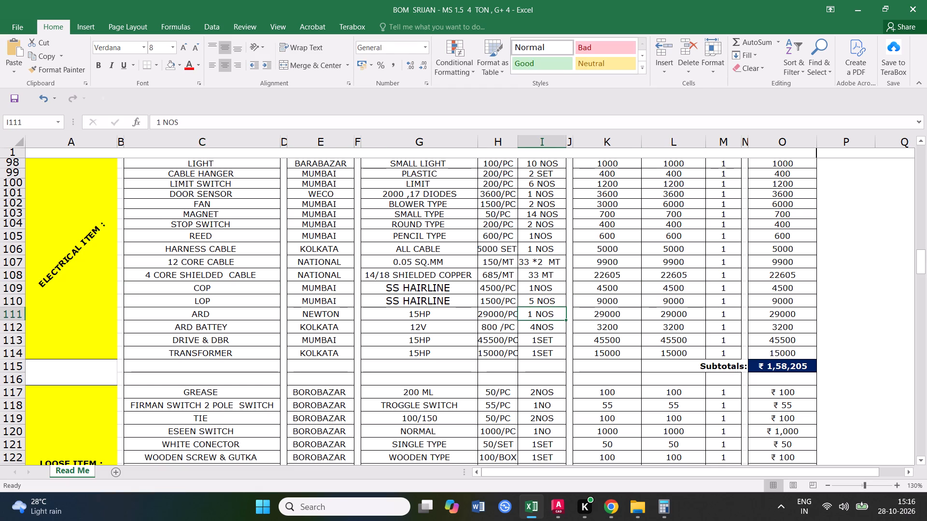
Compute 1500 × 5 in Calculator, enter 7500 as the LOP amount in K110 and fill it across to L110.
{"action": "left_click", "coordinate": [609, 302]}
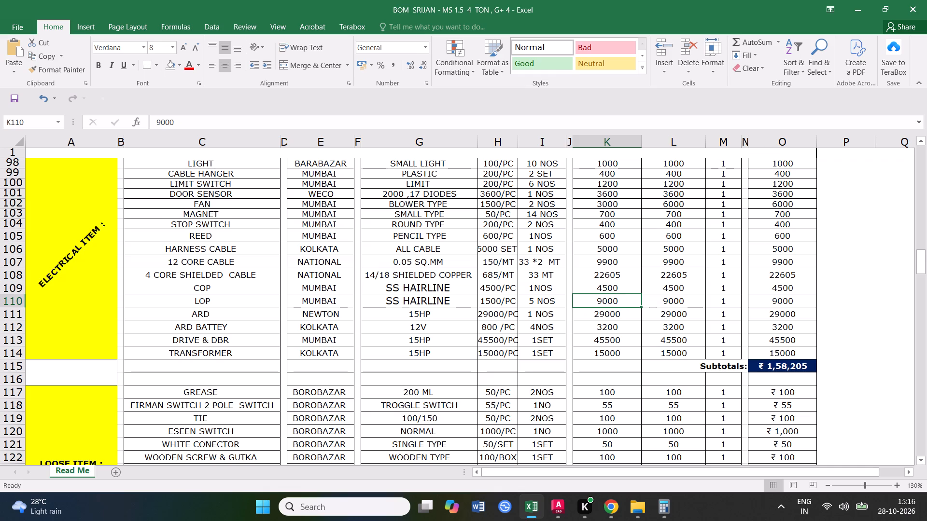
{"action": "type", "text": "15"}
{"action": "key", "text": "0"}
{"action": "key", "text": "0"}
{"action": "type", "text": "*5"}
{"action": "key", "text": "Return"}
{"action": "left_click", "coordinate": [434, 79]}
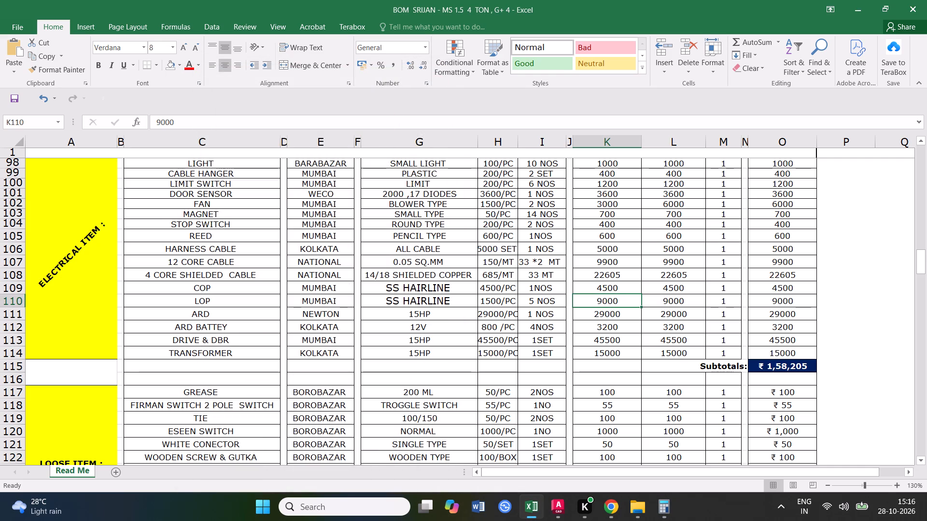
{"action": "type", "text": "750"}
{"action": "key", "text": "0"}
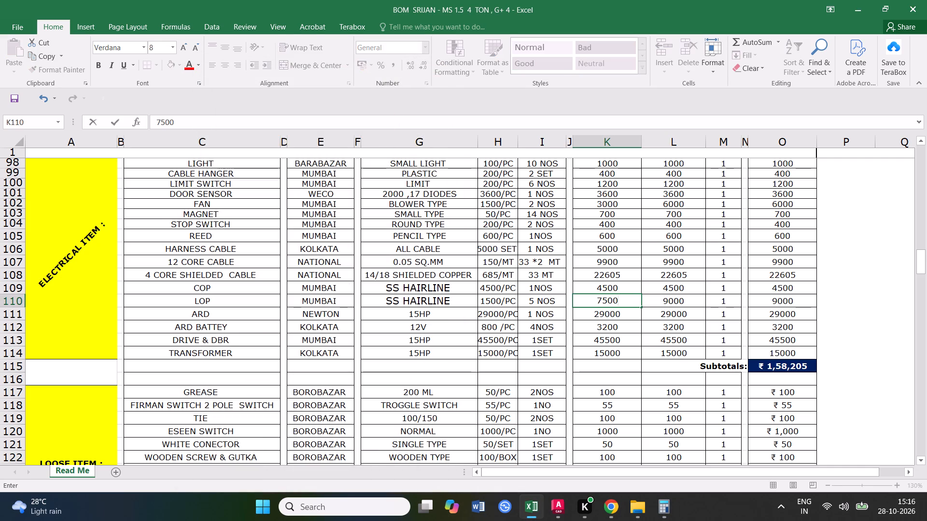
{"action": "left_click", "coordinate": [609, 329]}
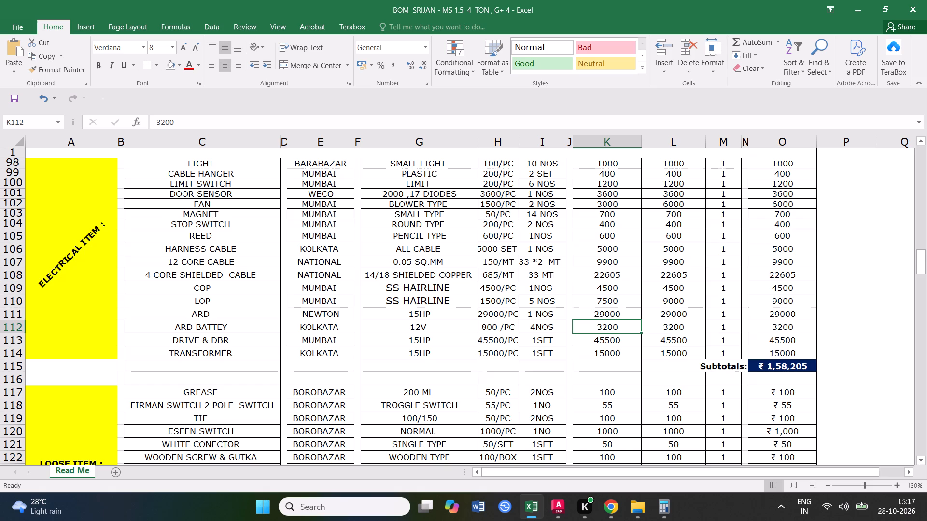
{"action": "left_click", "coordinate": [618, 302]}
{"action": "left_click_drag", "start_coordinate": [640, 306], "coordinate": [679, 306]}
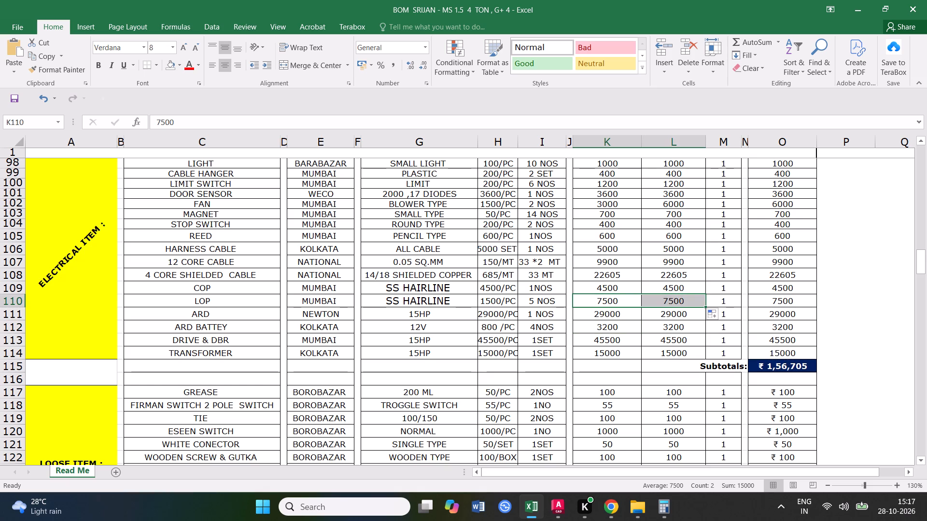
{"action": "left_click", "coordinate": [617, 303]}
{"action": "left_click", "coordinate": [671, 299]}
{"action": "left_click", "coordinate": [609, 302]}
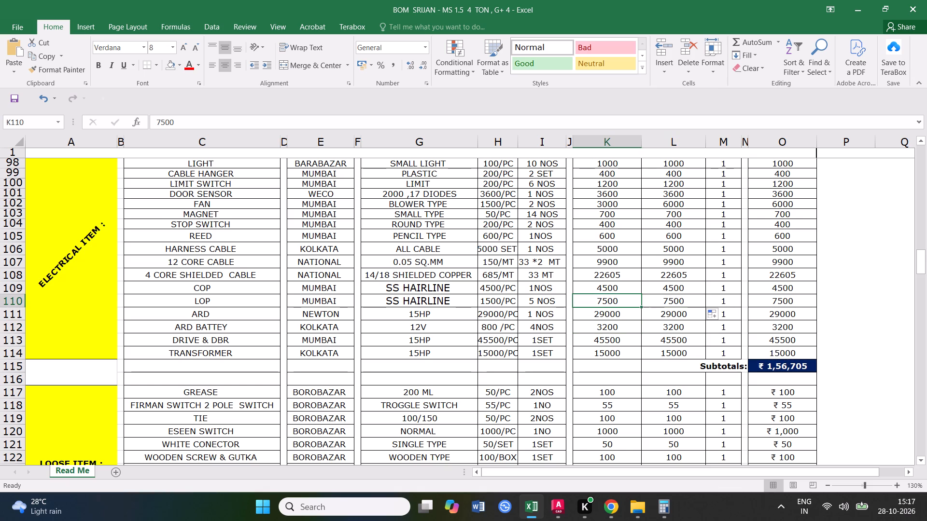
Change the ARD specification in G111 to 20 HP.
{"action": "left_click", "coordinate": [497, 314]}
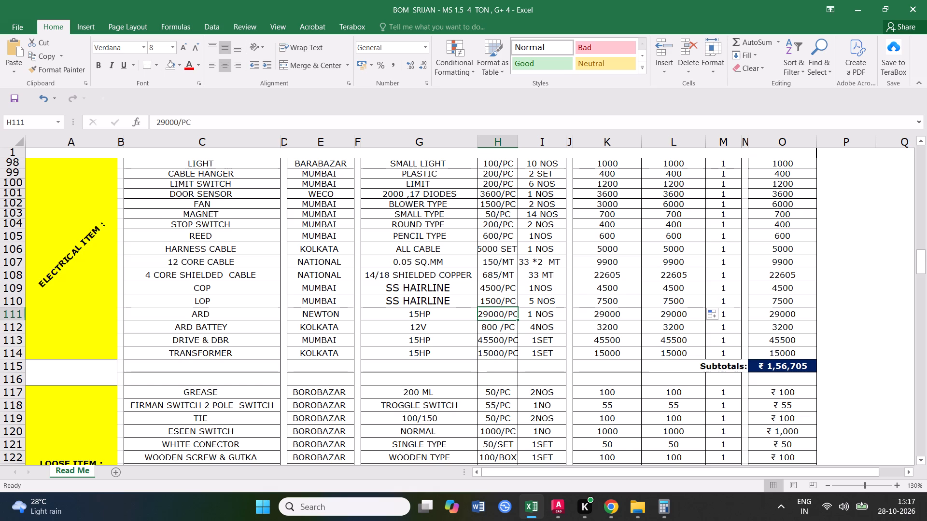
{"action": "double_click", "coordinate": [417, 315]}
{"action": "left_click_drag", "start_coordinate": [419, 315], "coordinate": [411, 316]}
{"action": "type", "text": "20"}
{"action": "key", "text": "space"}
{"action": "left_click", "coordinate": [413, 337]}
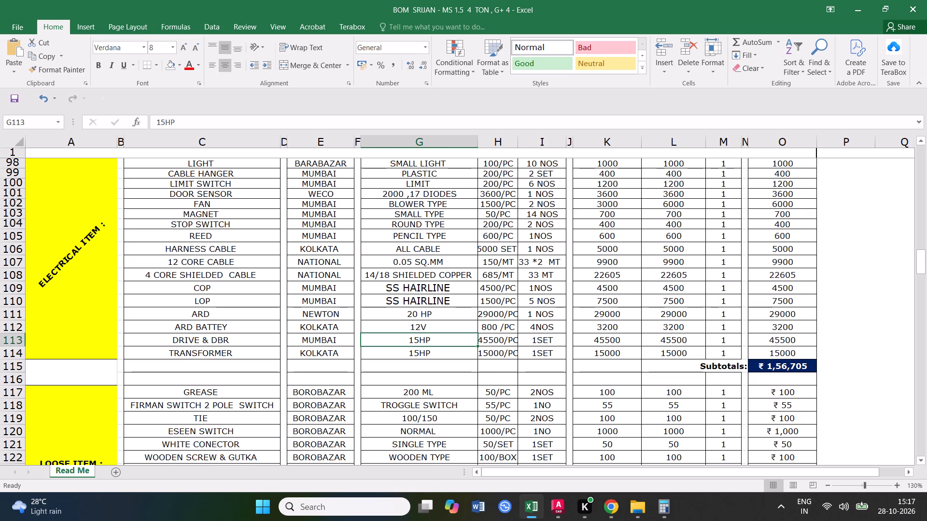
Set the ARD rate in H111 to 33000/PC.
{"action": "left_click", "coordinate": [495, 315]}
{"action": "double_click", "coordinate": [504, 315]}
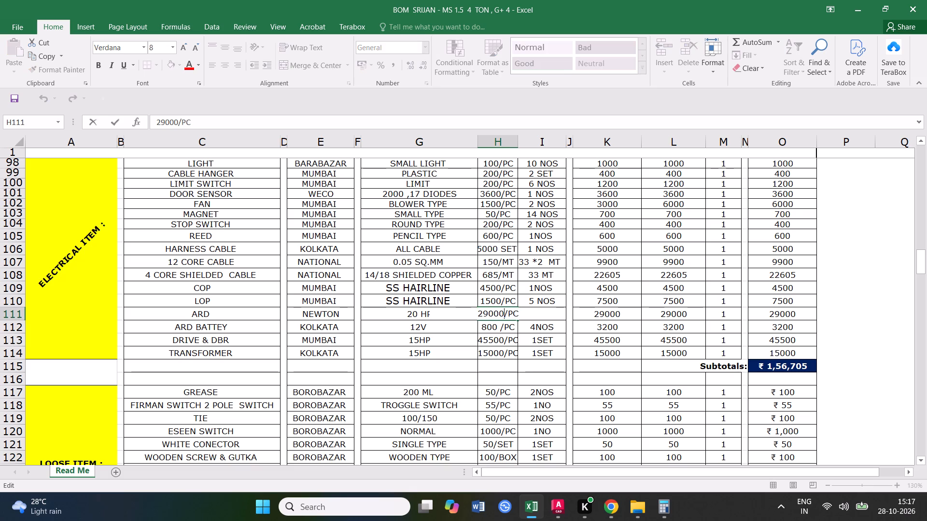
{"action": "left_click_drag", "start_coordinate": [504, 315], "coordinate": [478, 315]}
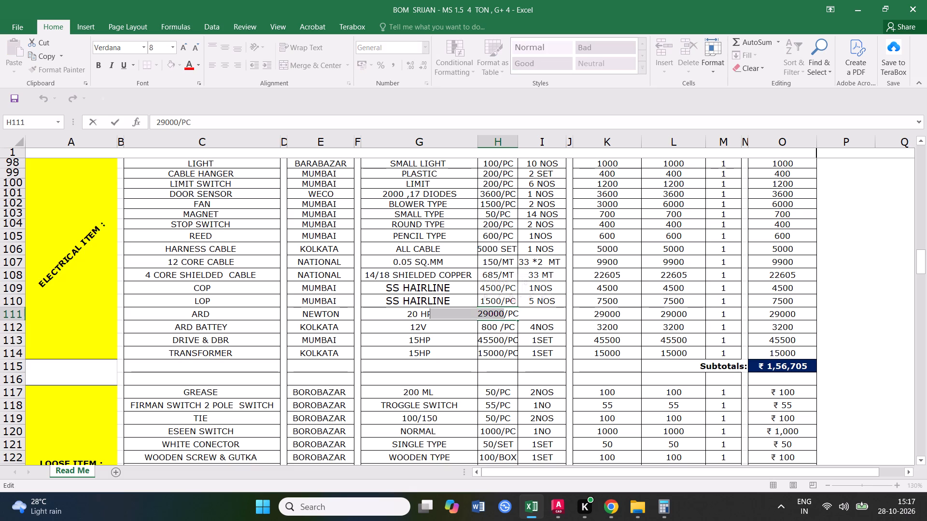
{"action": "type", "text": "33000"}
{"action": "left_click", "coordinate": [518, 351]}
Enter 33000 as the ARD amount in K111 and fill it across to L111.
{"action": "left_click", "coordinate": [604, 315]}
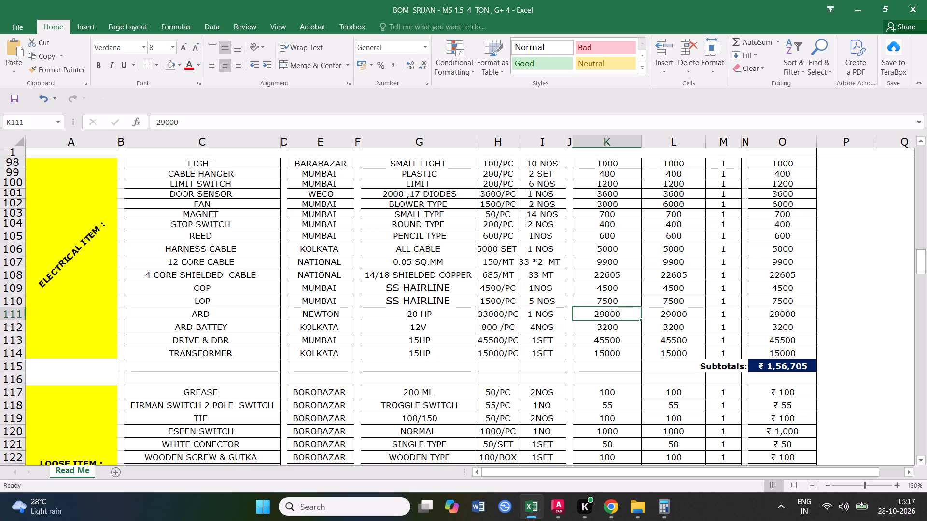
{"action": "key", "text": "3"}
{"action": "key", "text": "3"}
{"action": "key", "text": "0"}
{"action": "key", "text": "0"}
{"action": "key", "text": "0"}
{"action": "left_click", "coordinate": [606, 340]}
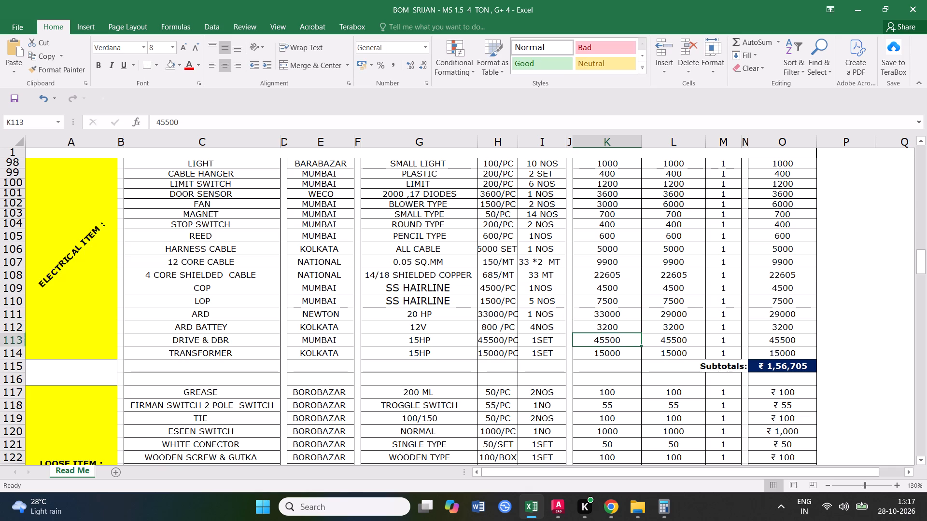
{"action": "left_click", "coordinate": [611, 318]}
{"action": "left_click_drag", "start_coordinate": [641, 320], "coordinate": [679, 320]}
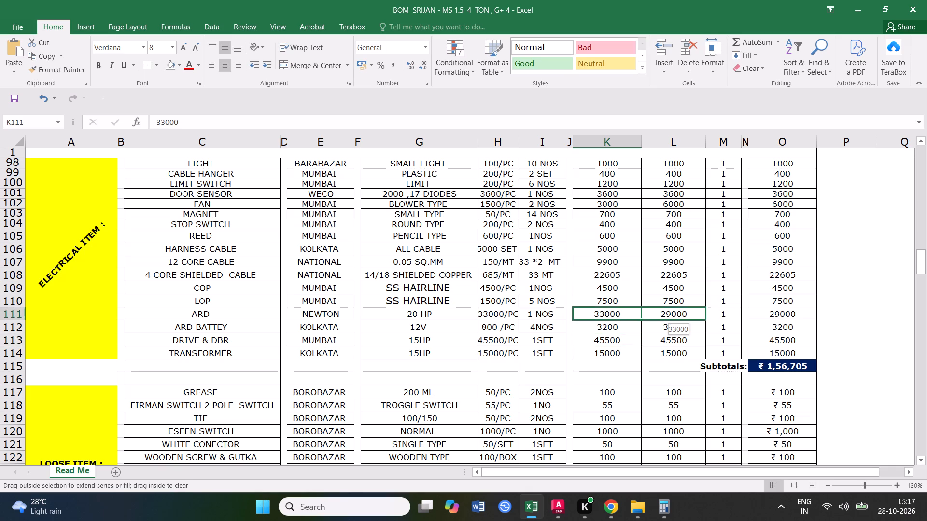
{"action": "left_click_drag", "start_coordinate": [679, 320], "coordinate": [680, 320]}
{"action": "left_click", "coordinate": [624, 314]}
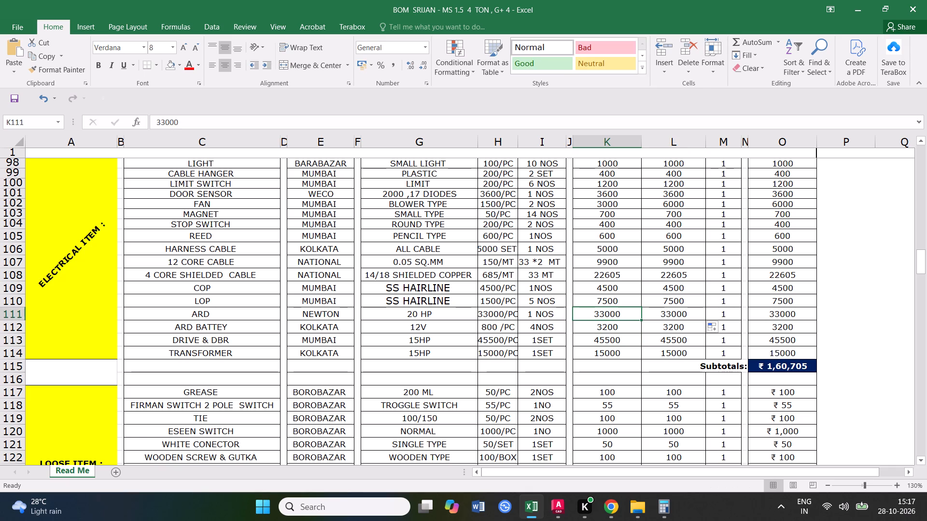
Review the ARD BATTEY rate and the DRIVE & DBR rate, quantity and amounts in rows 112 and 113.
{"action": "left_click", "coordinate": [490, 330]}
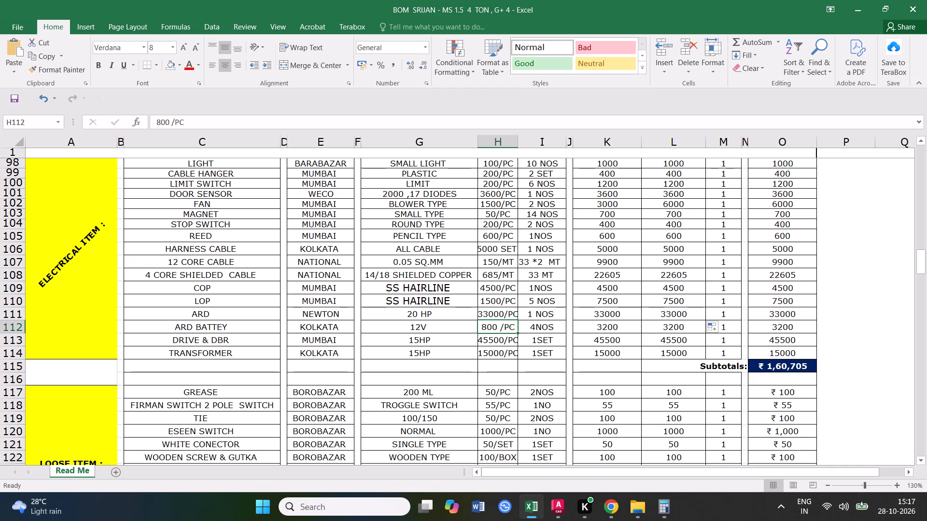
{"action": "left_click", "coordinate": [501, 337]}
{"action": "left_click", "coordinate": [547, 342]}
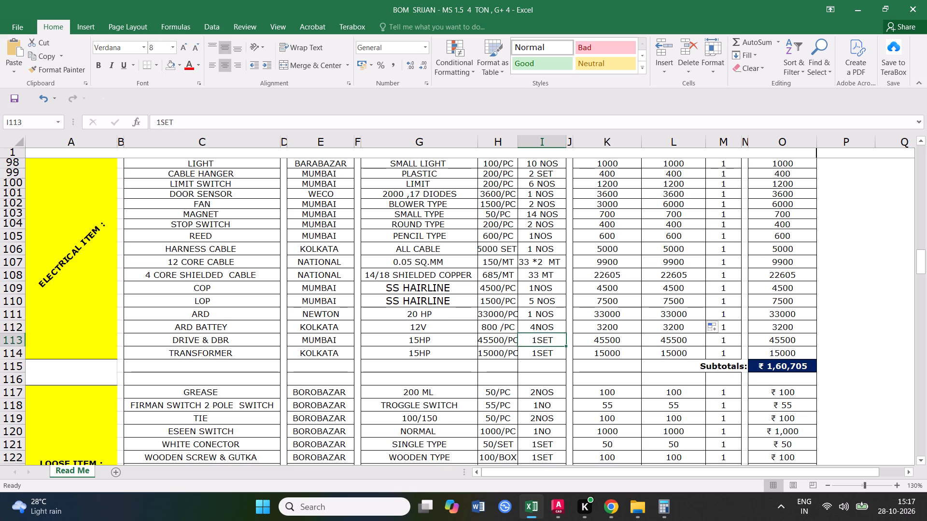
{"action": "left_click", "coordinate": [612, 341]}
{"action": "left_click", "coordinate": [670, 340]}
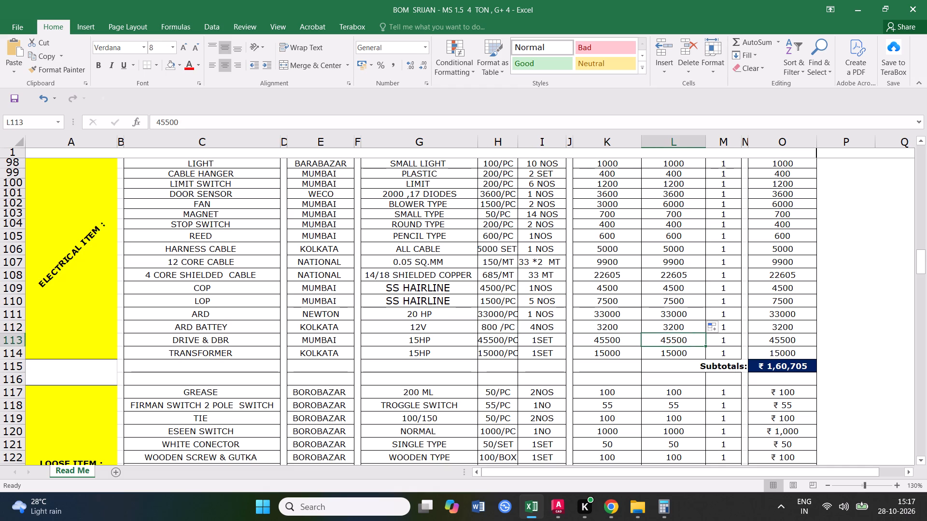
Change the TRANSFORMER specification in G114 to 20 HP.
{"action": "double_click", "coordinate": [419, 355]}
{"action": "left_click_drag", "start_coordinate": [419, 355], "coordinate": [409, 355]}
{"action": "type", "text": "20"}
{"action": "key", "text": "space"}
{"action": "left_click", "coordinate": [432, 371]}
Set the TRANSFORMER rate in H114 to 18000/PC.
{"action": "left_click", "coordinate": [497, 354]}
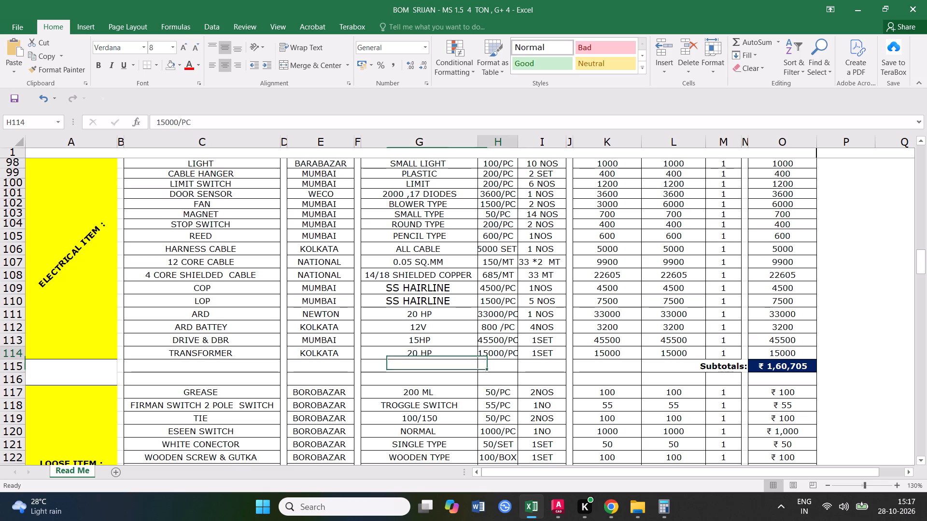
{"action": "left_click", "coordinate": [505, 354]}
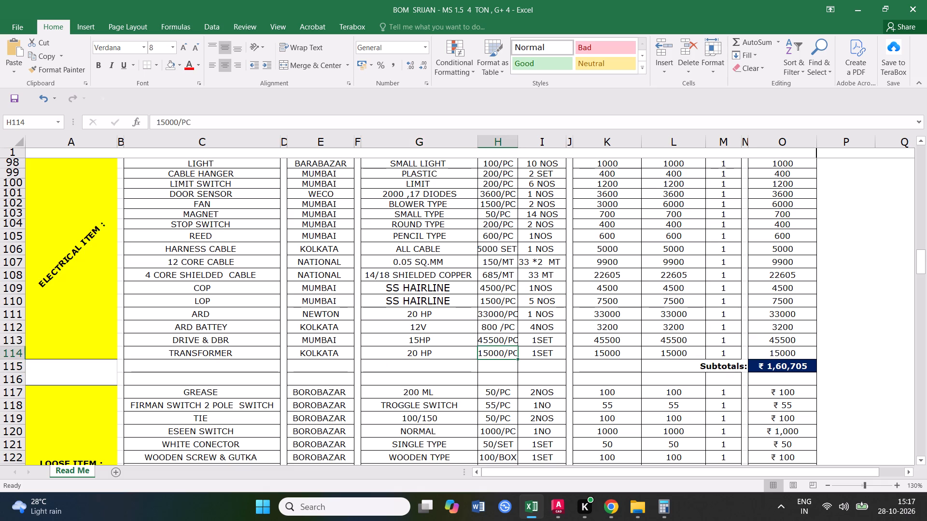
{"action": "double_click", "coordinate": [488, 354]}
{"action": "key", "text": "BackSpace"}
{"action": "key", "text": "8"}
{"action": "left_click", "coordinate": [507, 384]}
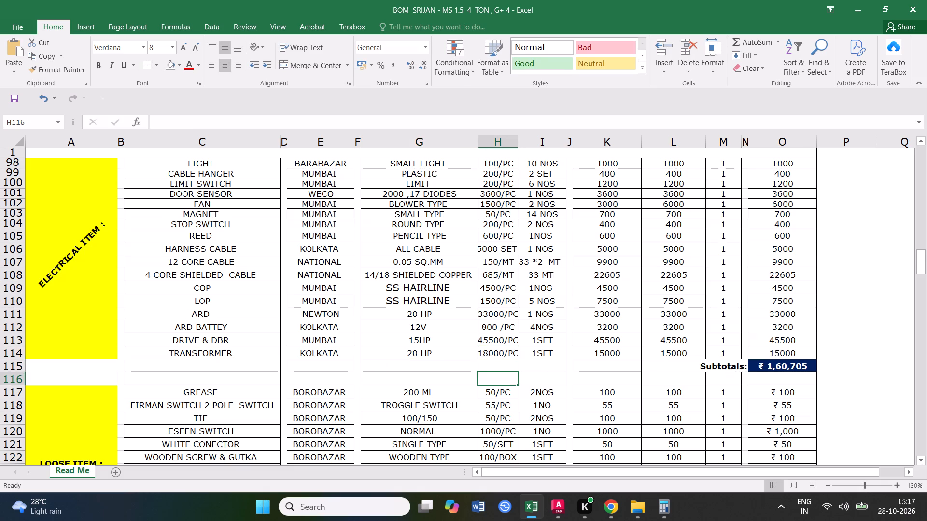
Update the TRANSFORMER amounts in K114 and L114 to 18000.
{"action": "left_click", "coordinate": [604, 353]}
{"action": "left_click", "coordinate": [606, 352]}
{"action": "triple_click", "coordinate": [603, 353]}
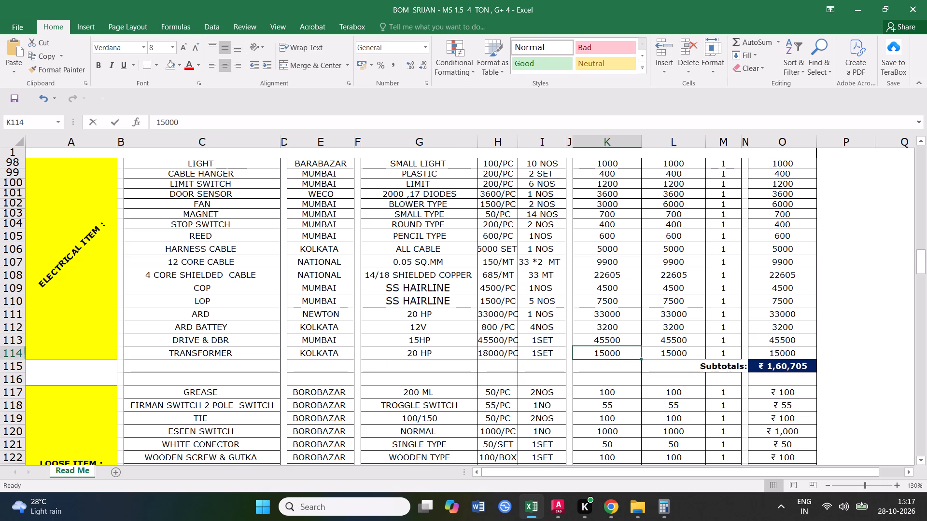
{"action": "key", "text": "BackSpace"}
{"action": "key", "text": "8"}
{"action": "left_click", "coordinate": [620, 371]}
{"action": "double_click", "coordinate": [670, 355]}
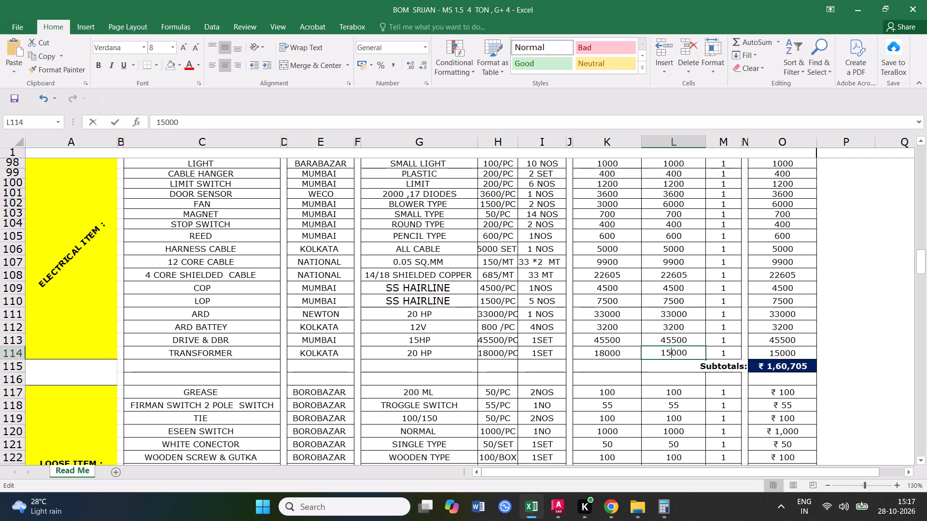
{"action": "key", "text": "BackSpace"}
{"action": "key", "text": "8"}
{"action": "left_click", "coordinate": [628, 374]}
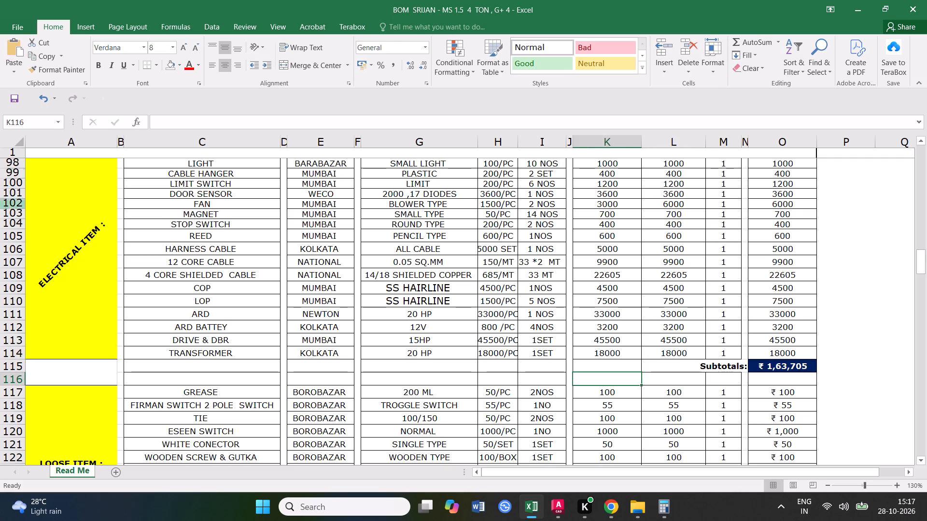
Save the workbook.
{"action": "left_click", "coordinate": [12, 102]}
Select the entire GREASE row, row 117, at the start of the LOOSE ITEM section.
{"action": "scroll", "coordinate": [623, 336], "scroll_direction": "down", "scroll_amount": 3}
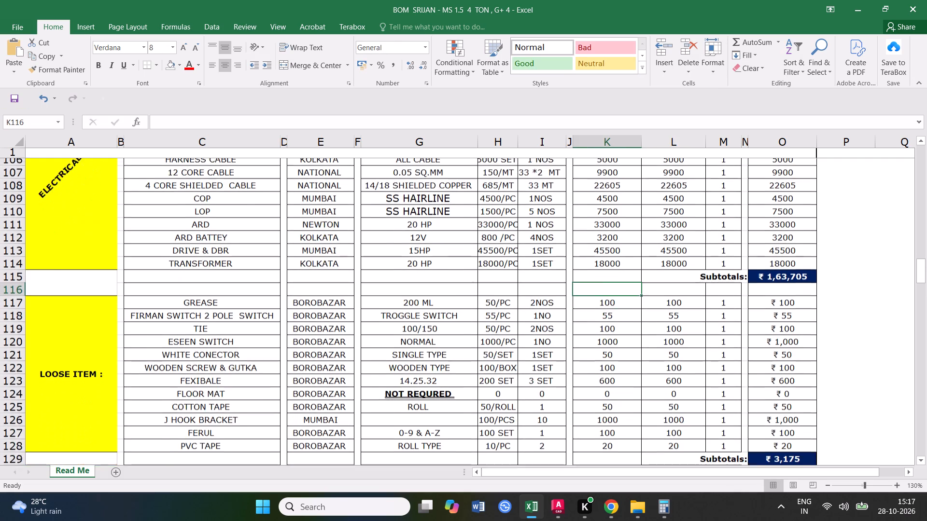
{"action": "scroll", "coordinate": [621, 336], "scroll_direction": "down", "scroll_amount": 2}
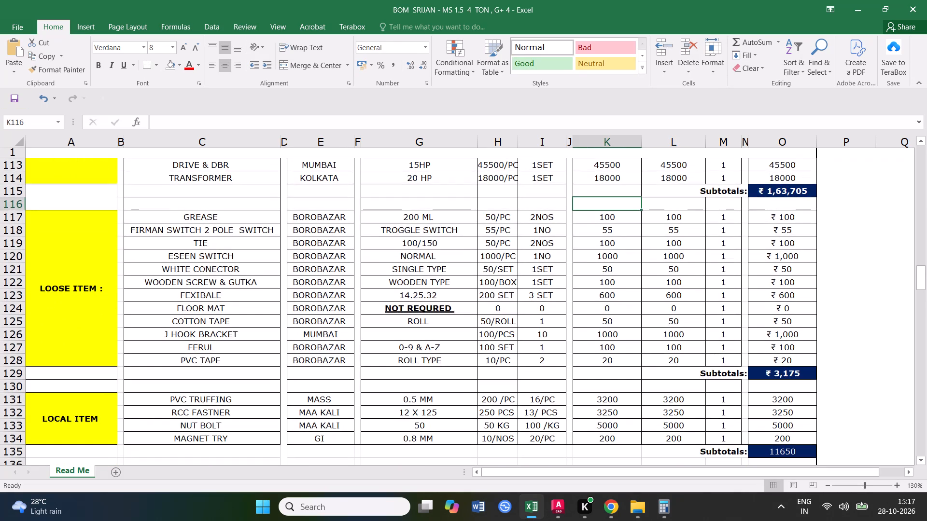
{"action": "left_click", "coordinate": [210, 218]}
{"action": "left_click", "coordinate": [11, 219]}
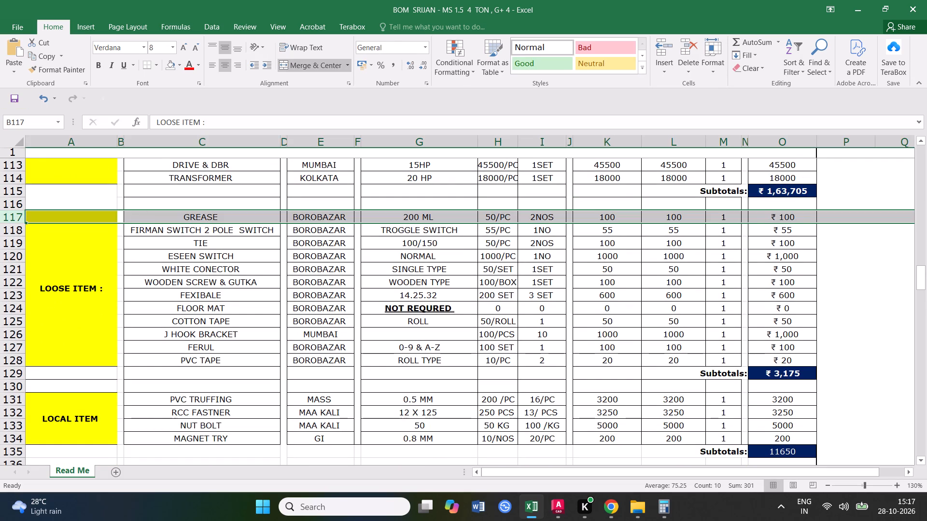
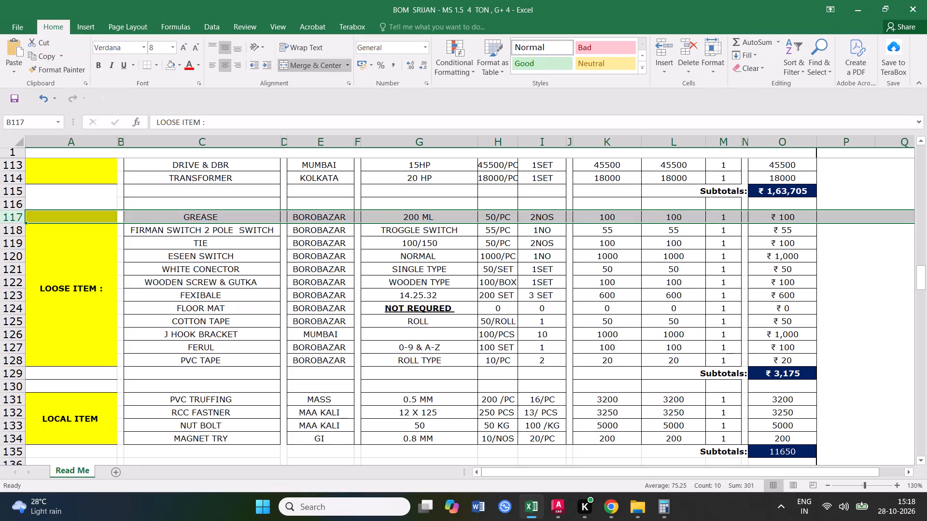
Save the workbook.
{"action": "left_click", "coordinate": [14, 217]}
{"action": "left_click", "coordinate": [12, 95]}
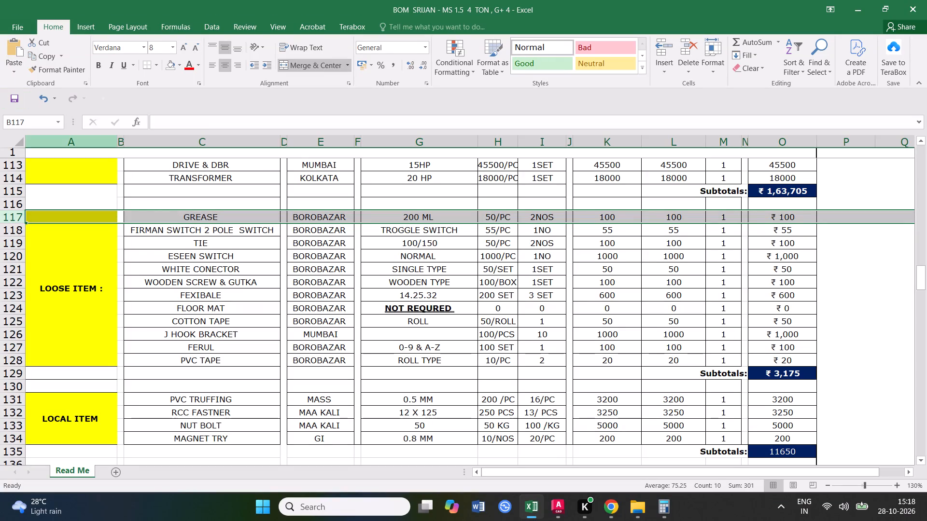
Review the LOOSE ITEM rows one by one, from FIRMAN SWITCH 2 POLE SWITCH in row 118 to FERUL in row 127.
{"action": "left_click", "coordinate": [11, 233]}
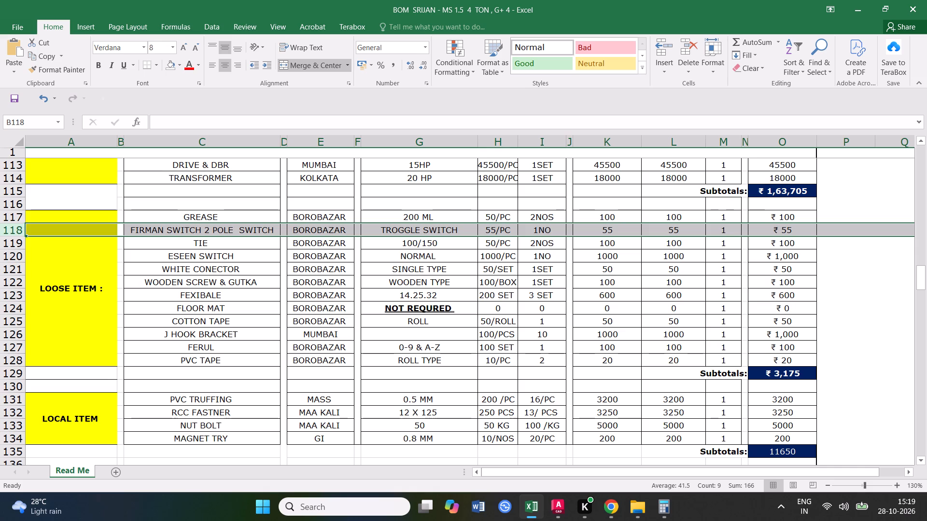
{"action": "left_click", "coordinate": [206, 239]}
{"action": "left_click", "coordinate": [211, 250]}
{"action": "left_click", "coordinate": [217, 253]}
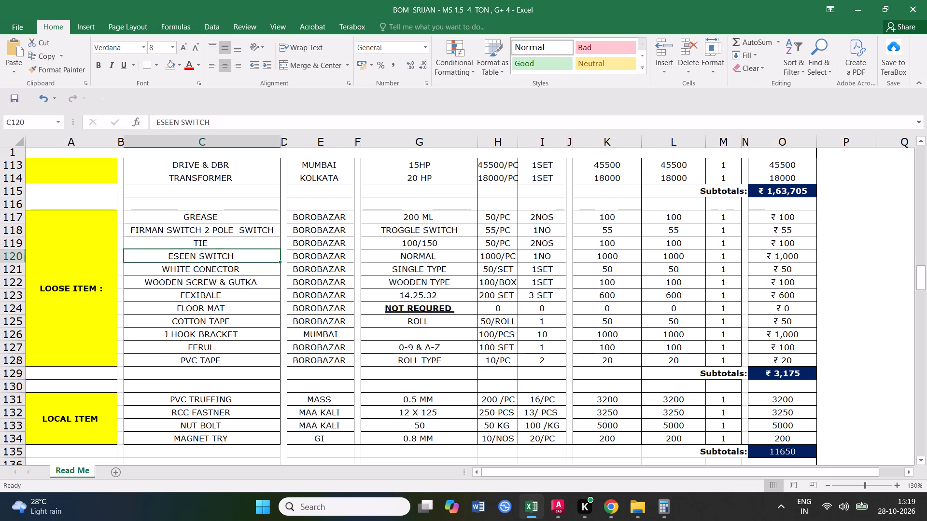
{"action": "left_click", "coordinate": [223, 270]}
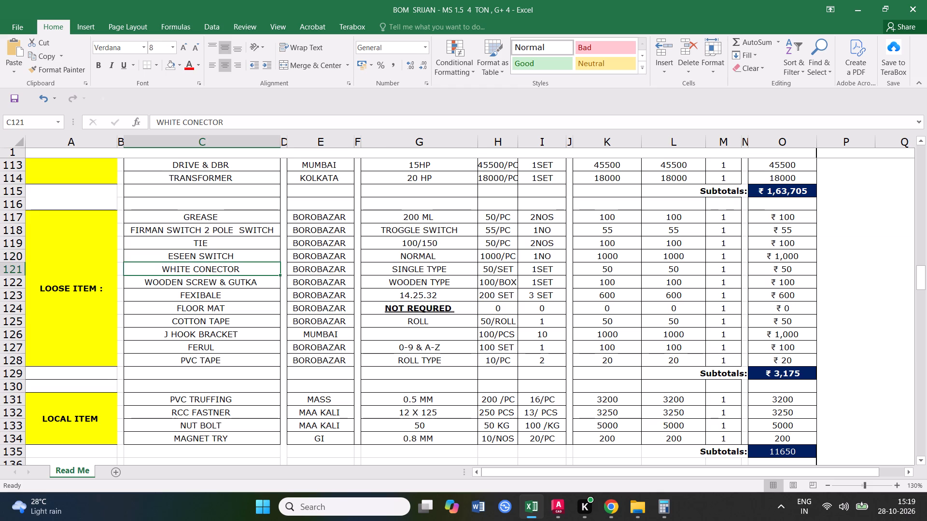
{"action": "left_click", "coordinate": [226, 284]}
{"action": "left_click", "coordinate": [224, 295]}
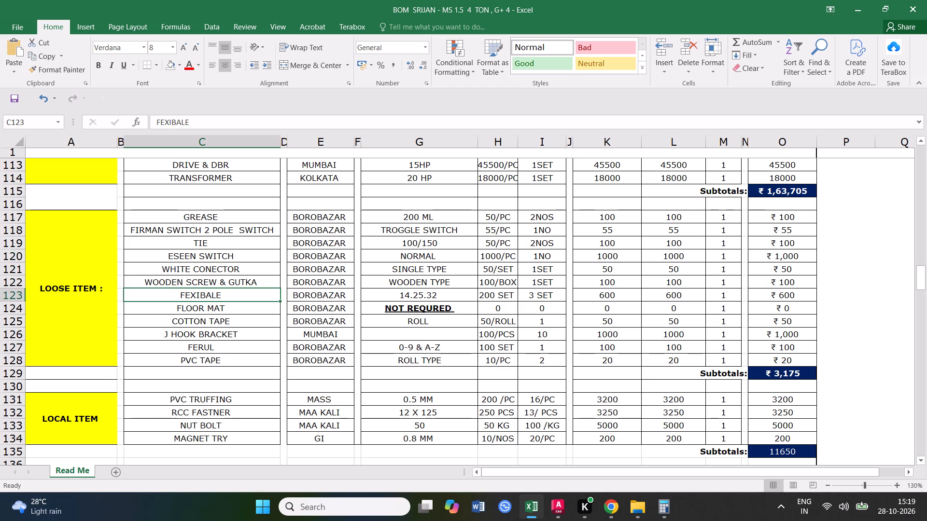
{"action": "left_click", "coordinate": [223, 311]}
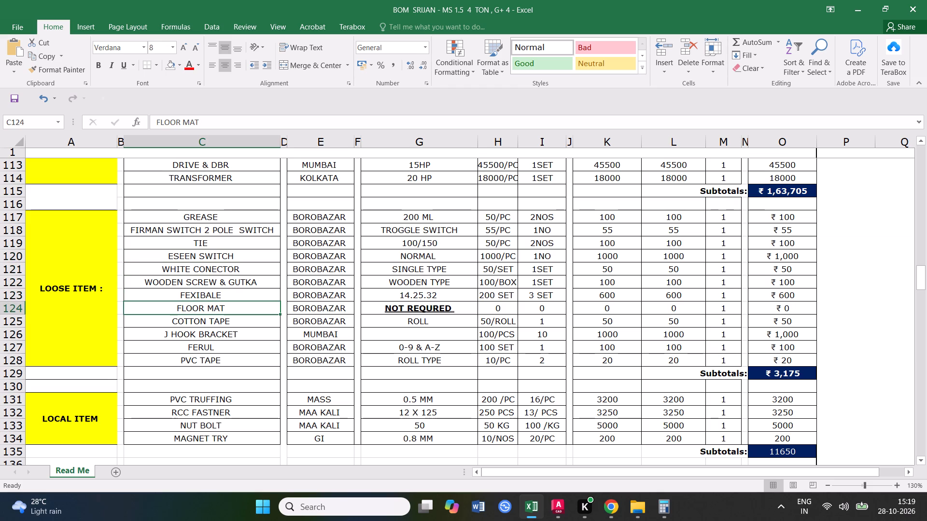
{"action": "left_click", "coordinate": [214, 317]}
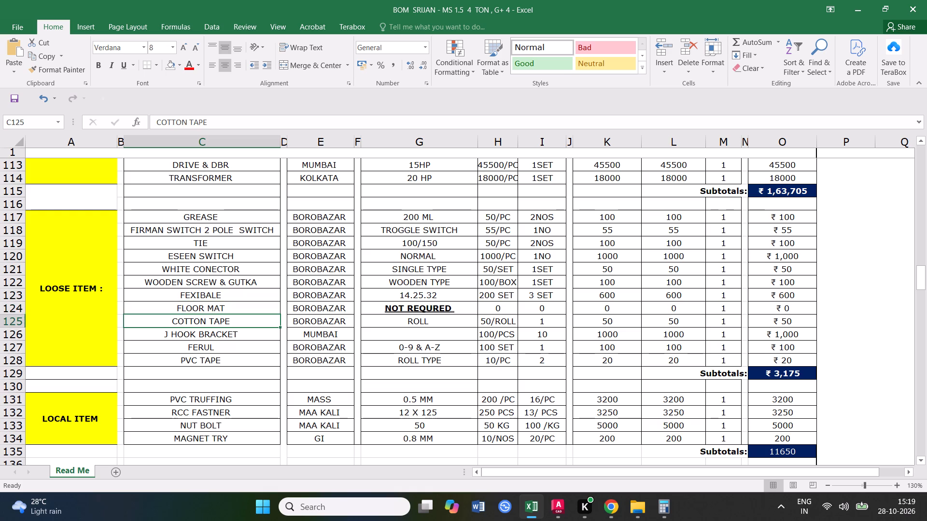
{"action": "left_click", "coordinate": [210, 336]}
{"action": "scroll", "coordinate": [208, 332], "scroll_direction": "down", "scroll_amount": 1}
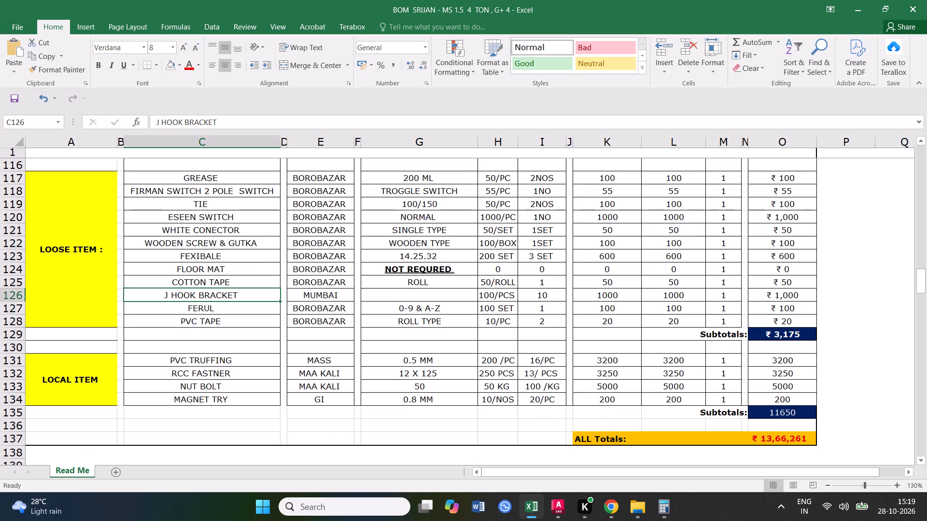
{"action": "left_click", "coordinate": [221, 310]}
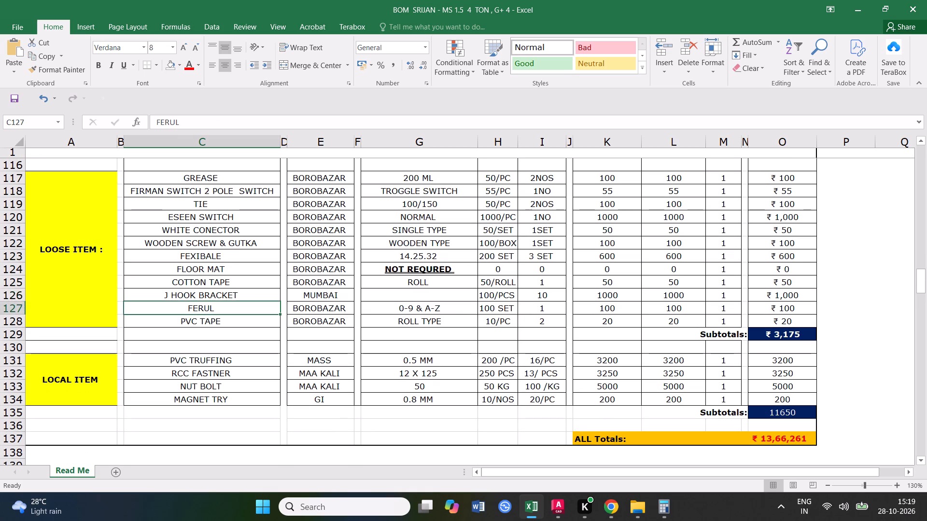
Set the J HOOK BRACKET quantity in I126 to 12.
{"action": "left_click", "coordinate": [218, 292]}
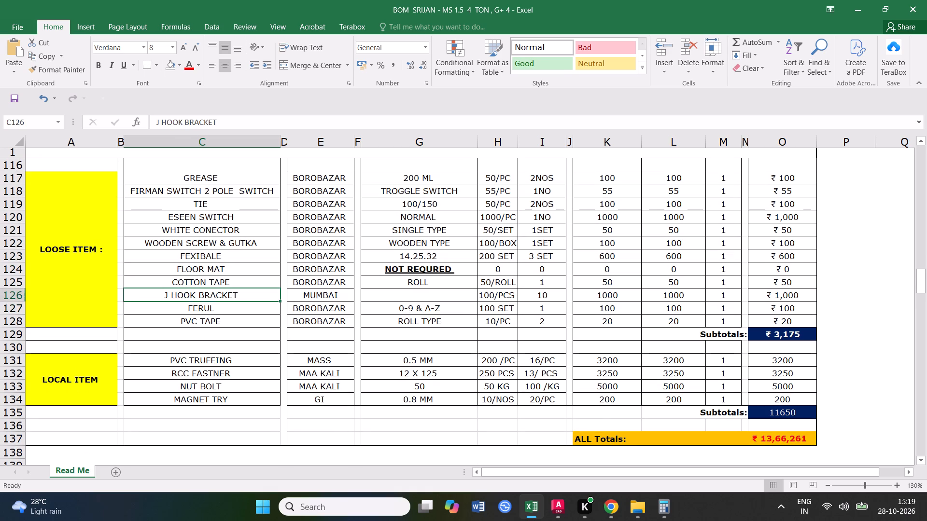
{"action": "double_click", "coordinate": [548, 295]}
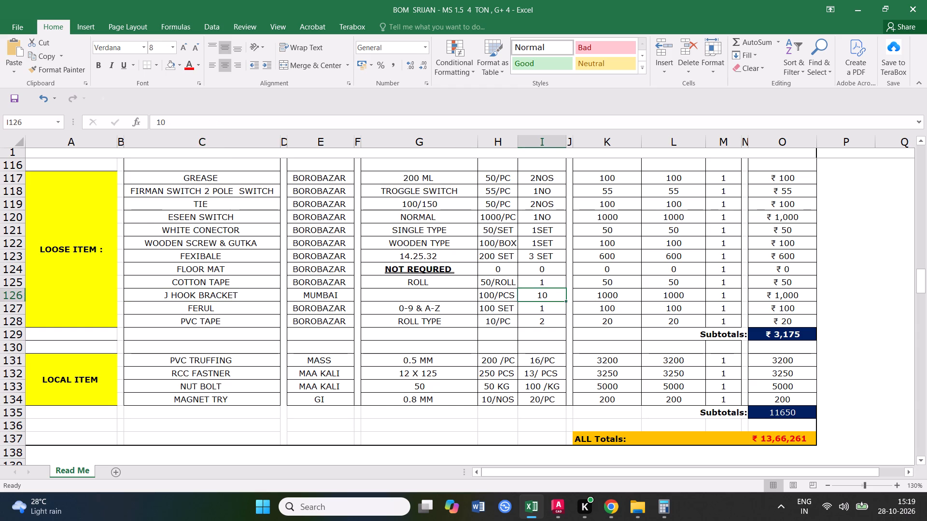
{"action": "key", "text": "BackSpace"}
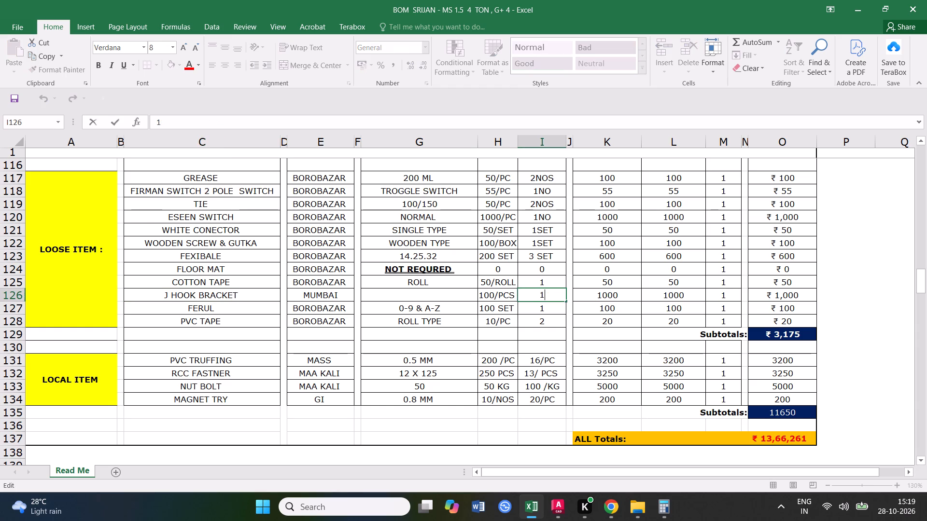
{"action": "key", "text": "2"}
{"action": "left_click", "coordinate": [534, 331]}
Update the J HOOK BRACKET amounts in K126 and L126 to 1200.
{"action": "left_click", "coordinate": [610, 296]}
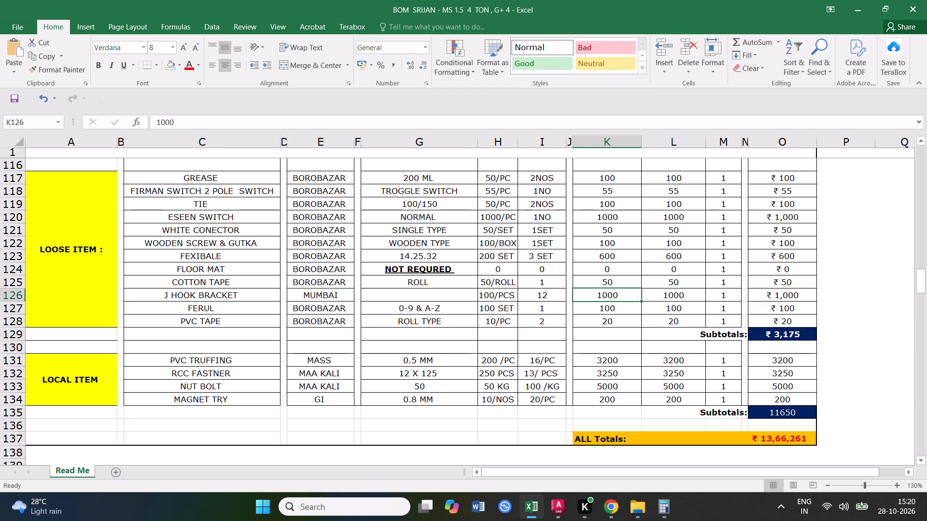
{"action": "type", "text": "1200"}
{"action": "left_click", "coordinate": [616, 325]}
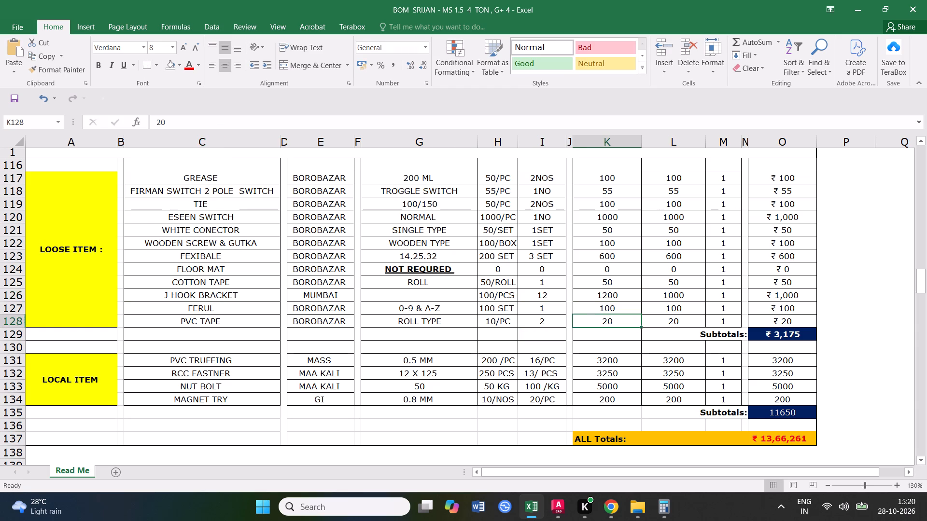
{"action": "left_click", "coordinate": [613, 292]}
{"action": "left_click_drag", "start_coordinate": [642, 301], "coordinate": [692, 301]}
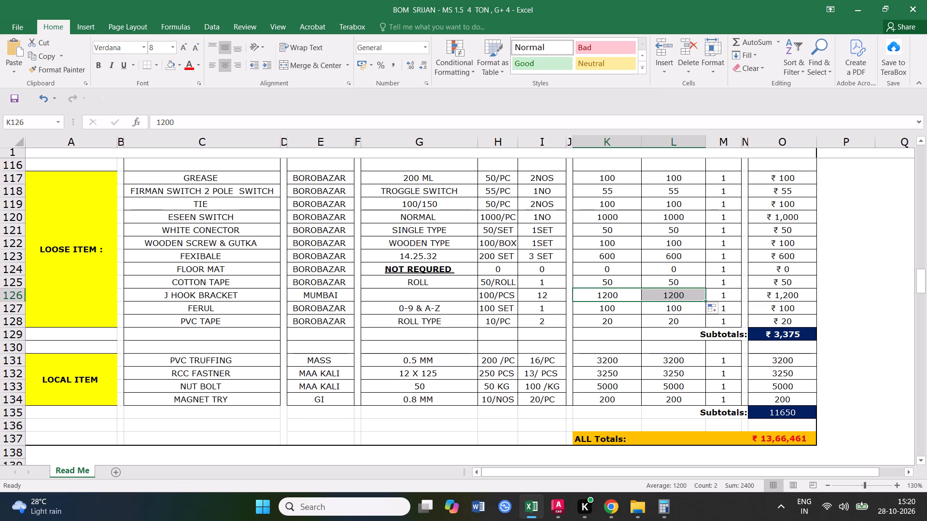
Check the FERUL and PVC TAPE specifications, and the PVC TRUFFING row's make, specification and rate in the LOCAL ITEM section.
{"action": "left_click", "coordinate": [430, 308]}
{"action": "left_click", "coordinate": [439, 320]}
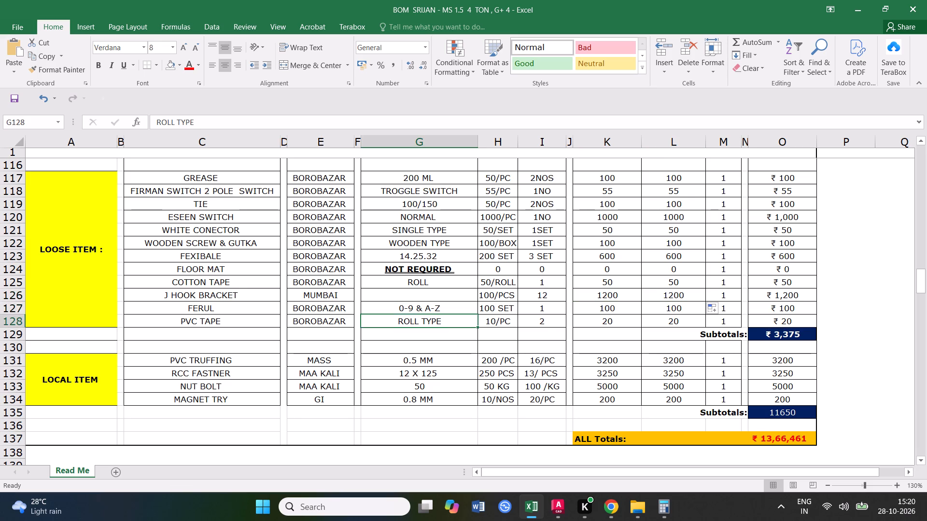
{"action": "scroll", "coordinate": [454, 321], "scroll_direction": "down", "scroll_amount": 2}
{"action": "scroll", "coordinate": [449, 317], "scroll_direction": "up", "scroll_amount": 1}
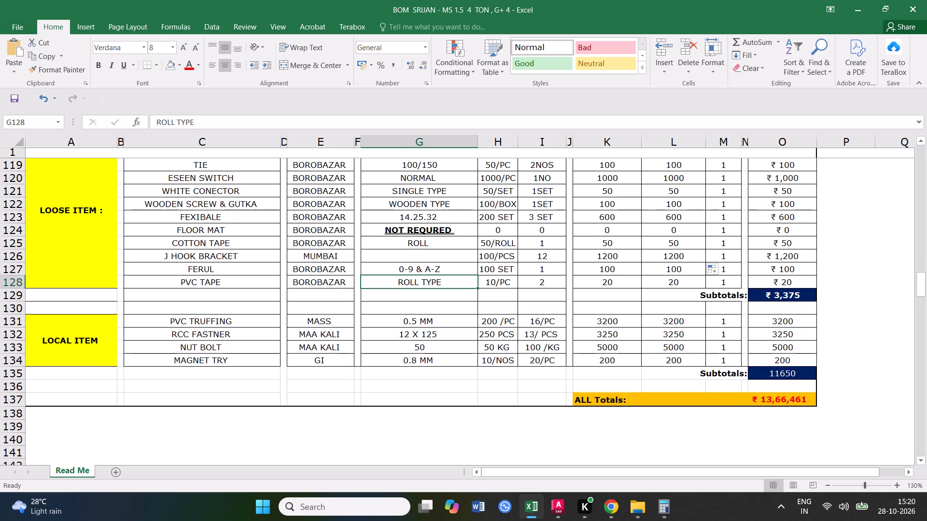
{"action": "left_click", "coordinate": [237, 321]}
{"action": "left_click", "coordinate": [323, 320]}
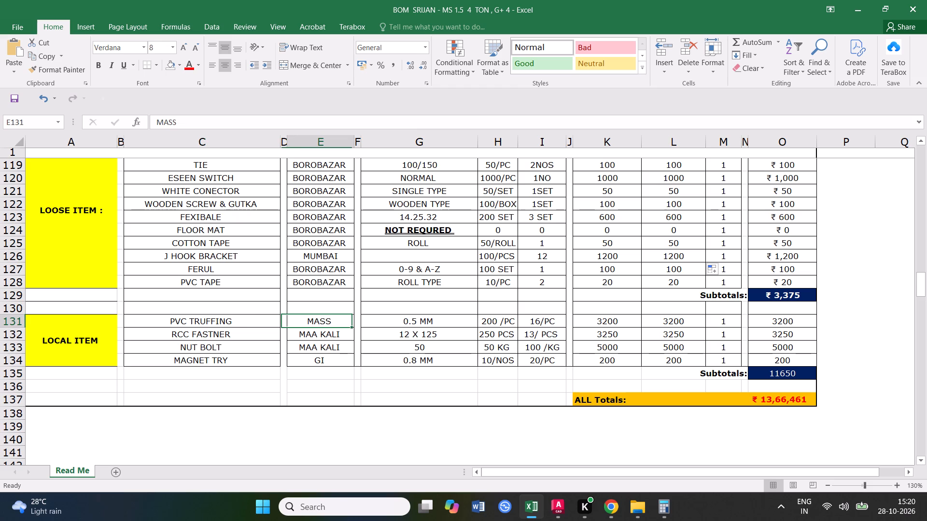
{"action": "left_click", "coordinate": [429, 322]}
{"action": "left_click", "coordinate": [479, 318]}
Set the PVC TRUFFING quantity in I131 to 14/PC.
{"action": "left_click", "coordinate": [538, 318]}
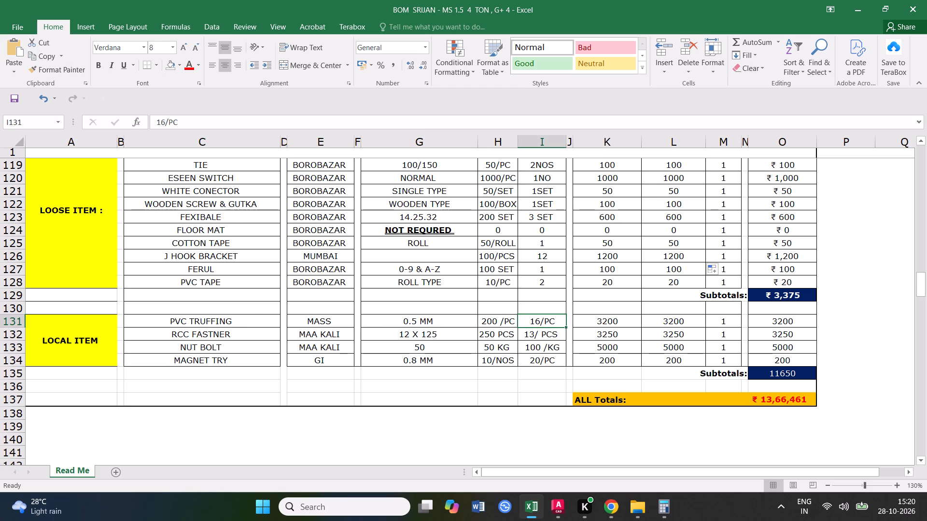
{"action": "triple_click", "coordinate": [541, 321]}
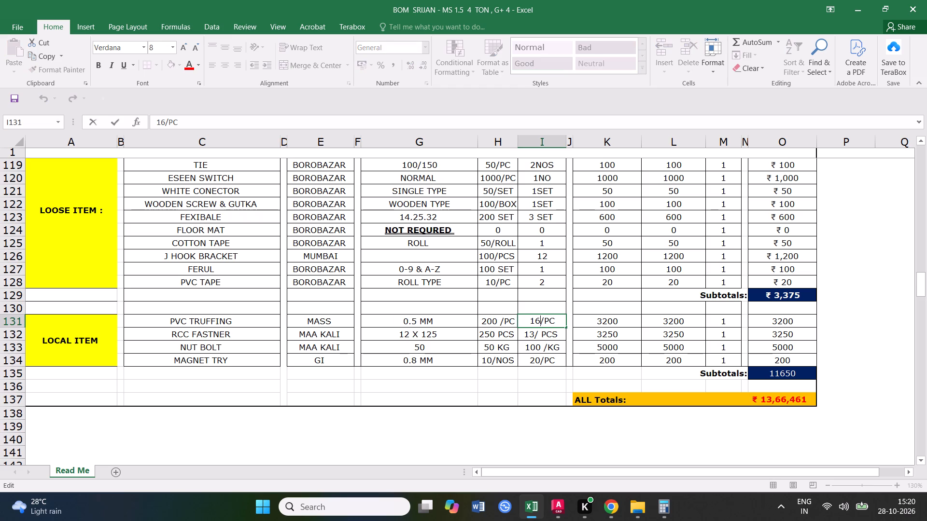
{"action": "key", "text": "BackSpace"}
{"action": "key", "text": "4"}
{"action": "left_click", "coordinate": [571, 340]}
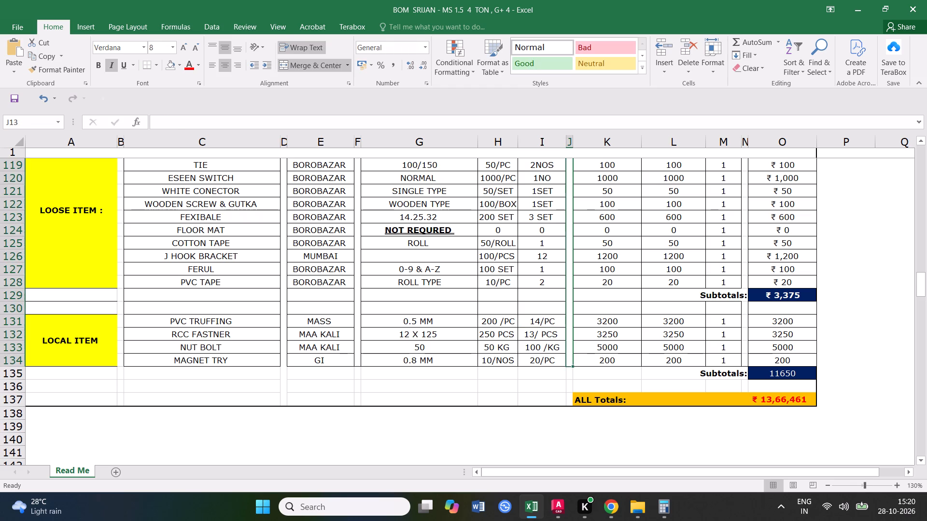
Calculate 200*14 in Calculator and update the PVC TRUFFING amounts in K131 and L131 to 2800.
{"action": "left_click", "coordinate": [600, 323]}
{"action": "type", "text": "200*14"}
{"action": "key", "text": "Return"}
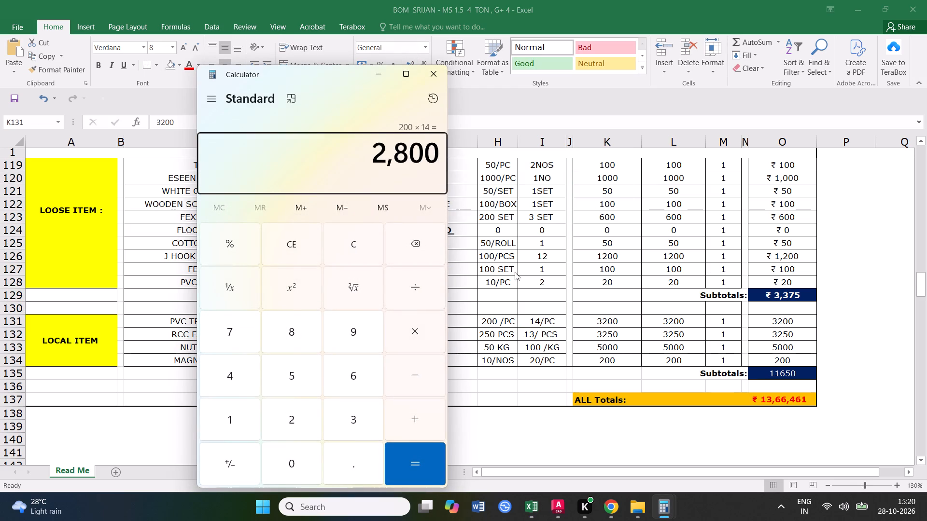
{"action": "left_click", "coordinate": [432, 75]}
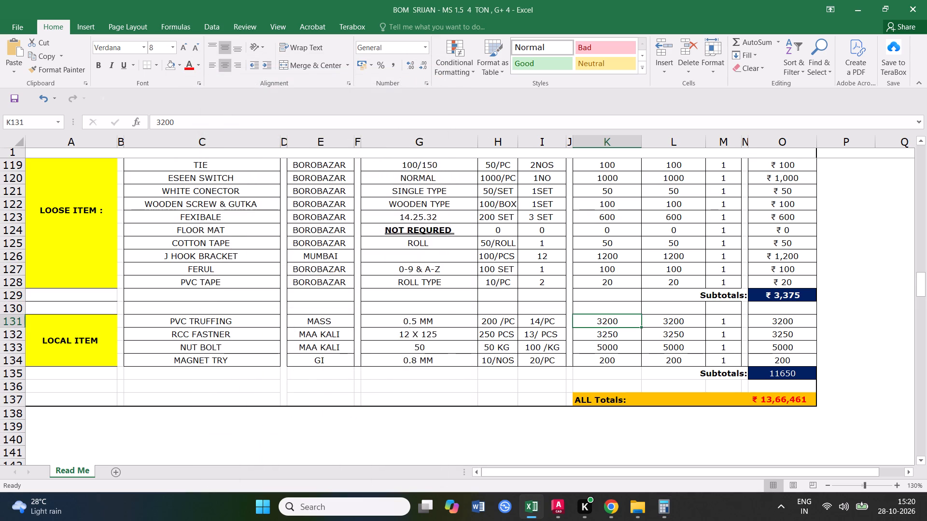
{"action": "type", "text": "2800"}
{"action": "left_click", "coordinate": [625, 357]}
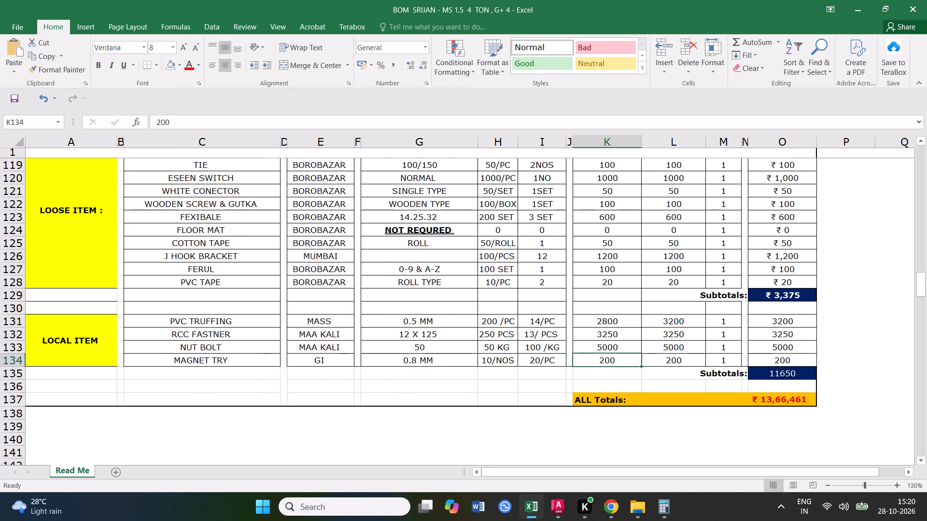
{"action": "left_click", "coordinate": [618, 325]}
{"action": "left_click_drag", "start_coordinate": [641, 326], "coordinate": [684, 323]}
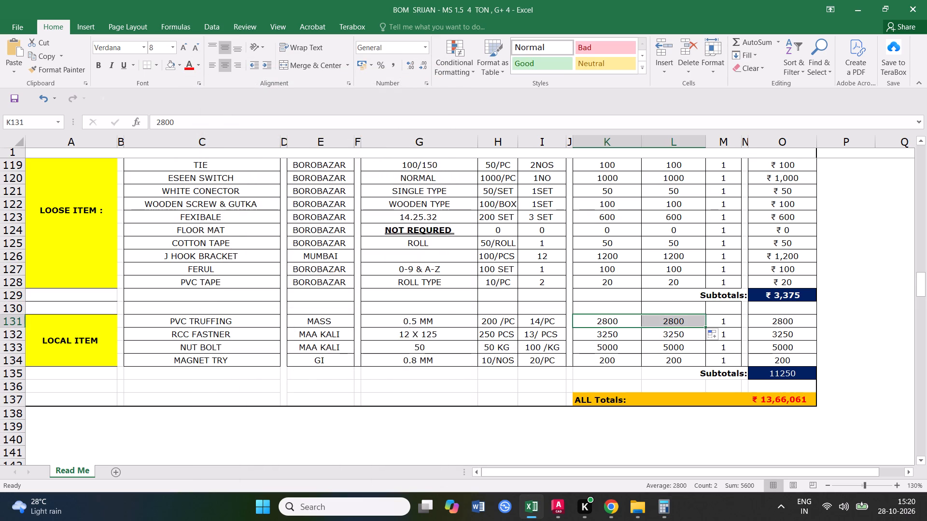
Save the workbook.
{"action": "left_click", "coordinate": [231, 332]}
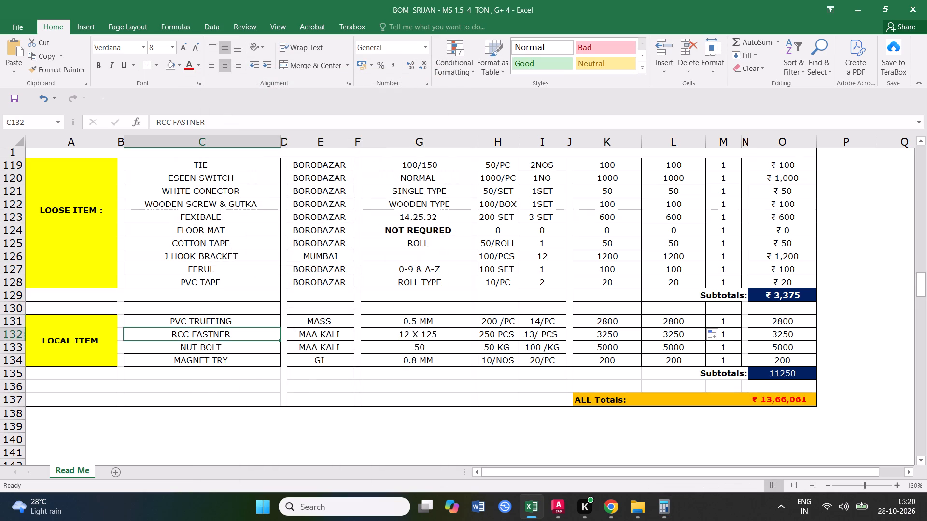
{"action": "left_click", "coordinate": [13, 105]}
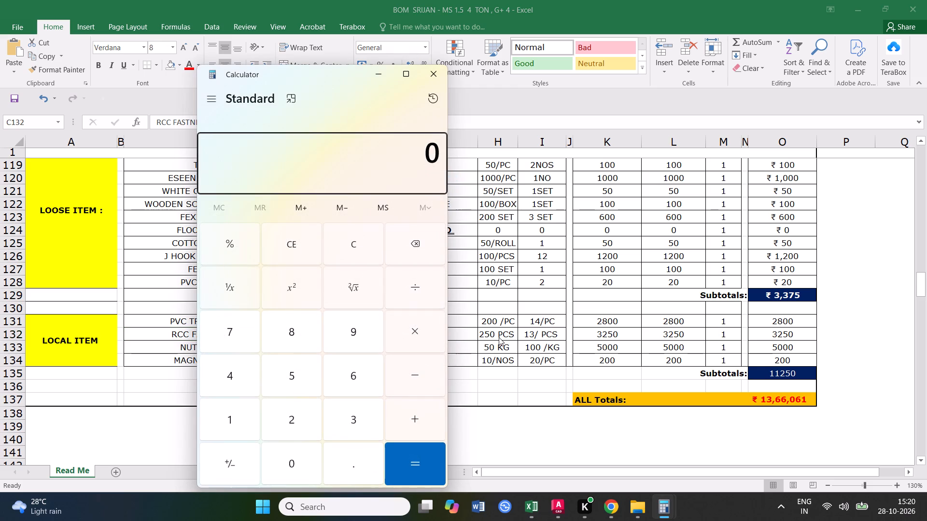
Calculate 60+60+60 in Calculator and close it.
{"action": "type", "text": "60+60+"}
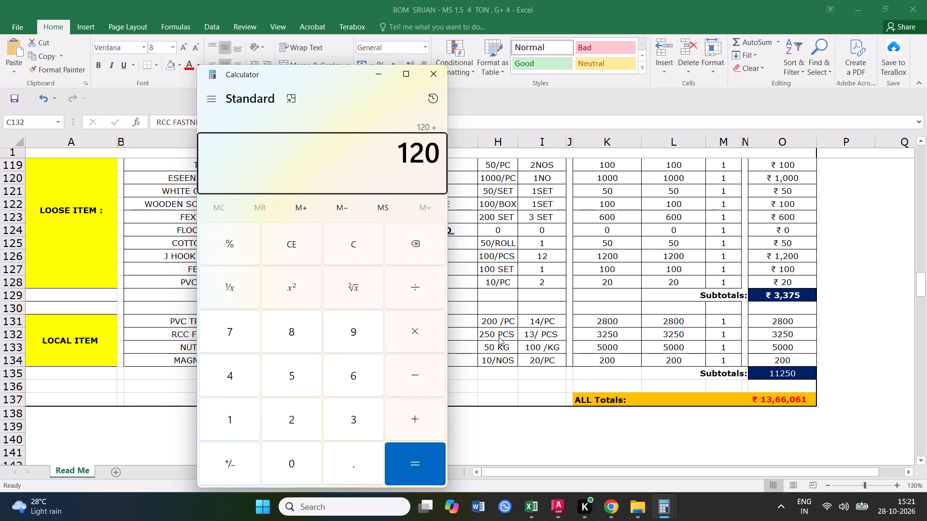
{"action": "type", "text": "60"}
{"action": "key", "text": "Return"}
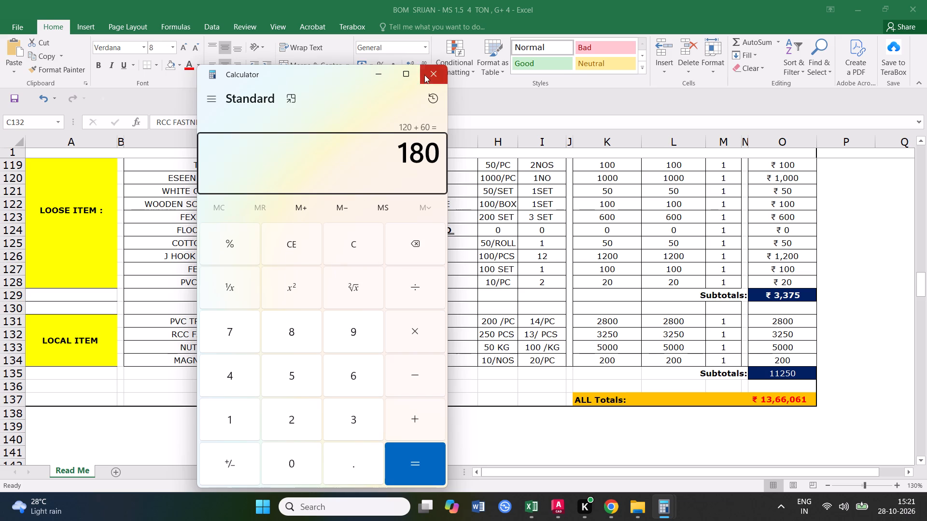
{"action": "left_click", "coordinate": [424, 75]}
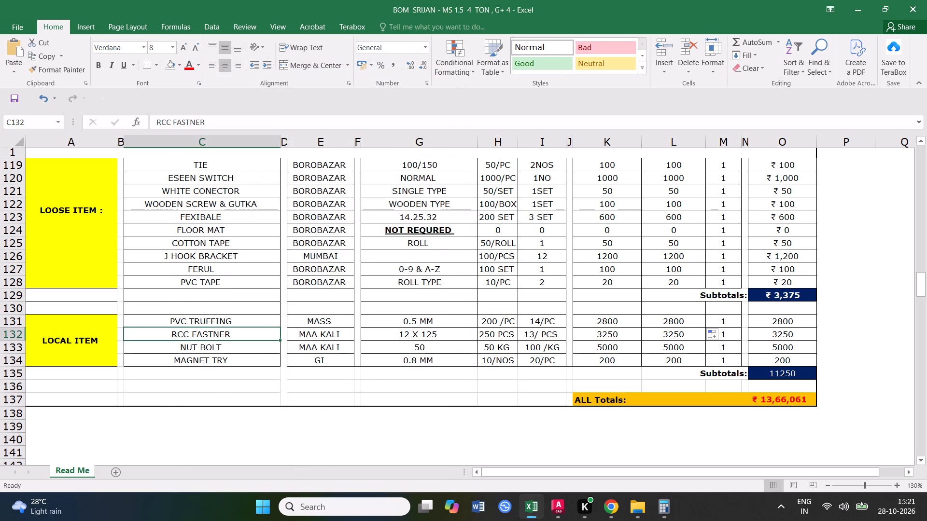
Set the RCC FASTNER rate in H132 to 200 PCS.
{"action": "double_click", "coordinate": [495, 334]}
{"action": "left_click_drag", "start_coordinate": [495, 334], "coordinate": [482, 334]}
{"action": "type", "text": "200"}
{"action": "left_click", "coordinate": [560, 356]}
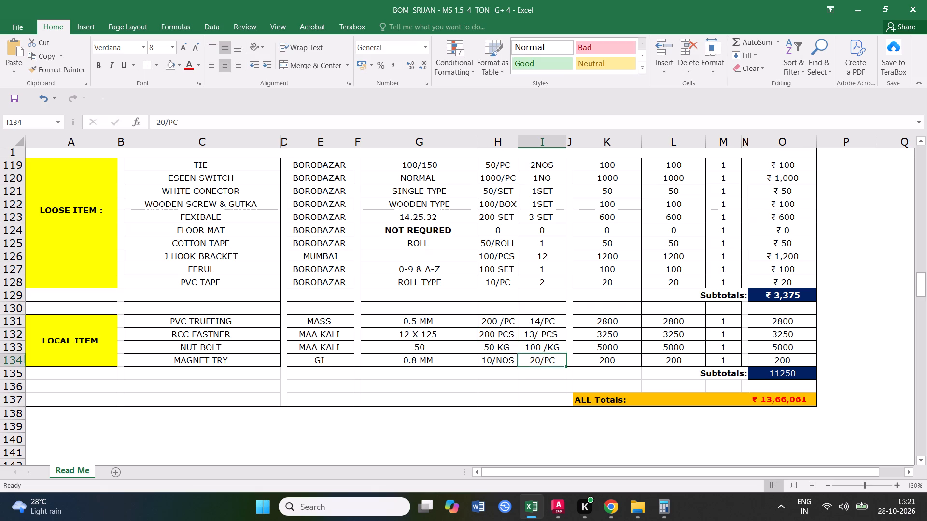
Calculate 200*13 in Calculator and update the RCC FASTNER amounts in K132 and L132 to 2600.
{"action": "left_click", "coordinate": [604, 333]}
{"action": "type", "text": "200*13"}
{"action": "key", "text": "Return"}
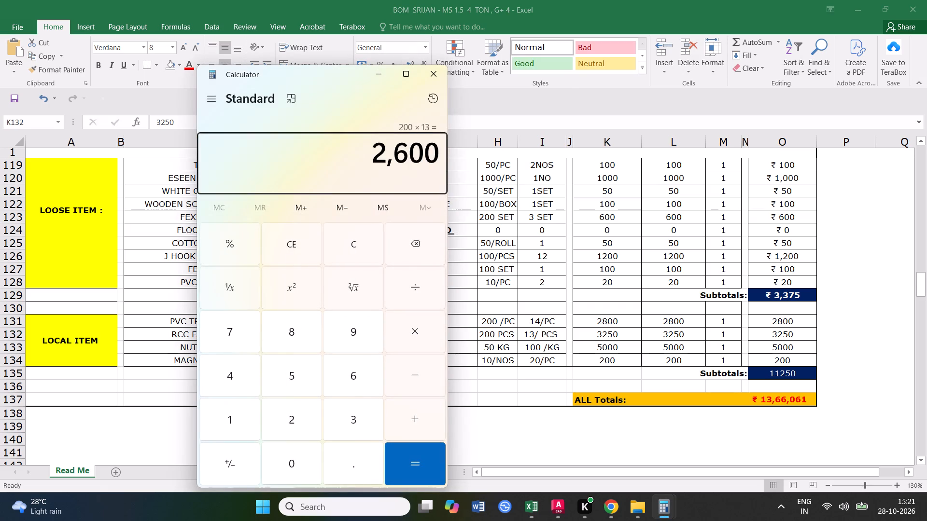
{"action": "left_click", "coordinate": [435, 75]}
{"action": "type", "text": "2600"}
{"action": "left_click", "coordinate": [618, 349]}
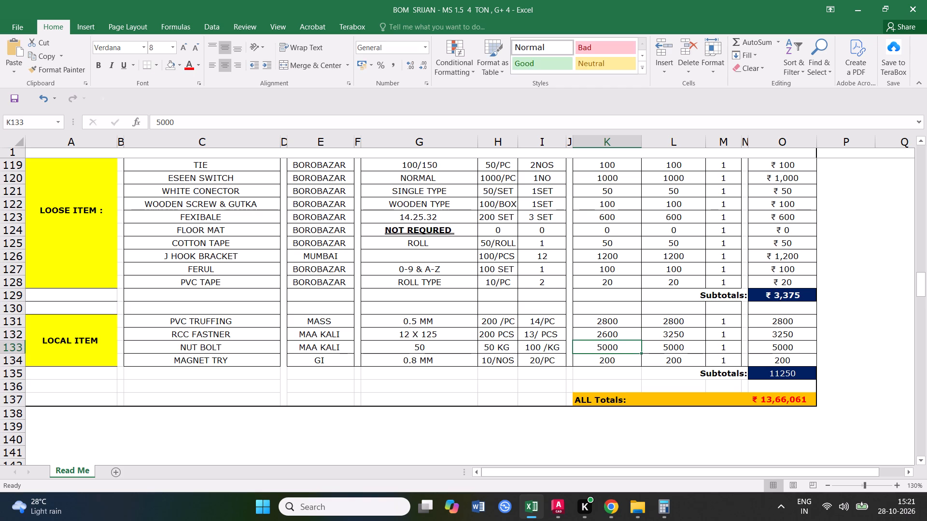
{"action": "left_click", "coordinate": [618, 337]}
{"action": "left_click_drag", "start_coordinate": [641, 340], "coordinate": [676, 339]}
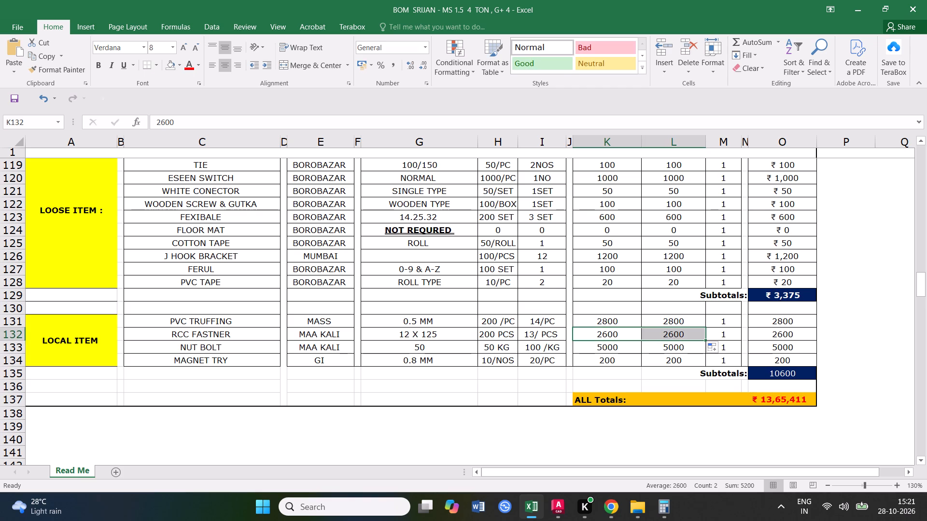
{"action": "left_click", "coordinate": [677, 347]}
{"action": "left_click", "coordinate": [684, 333]}
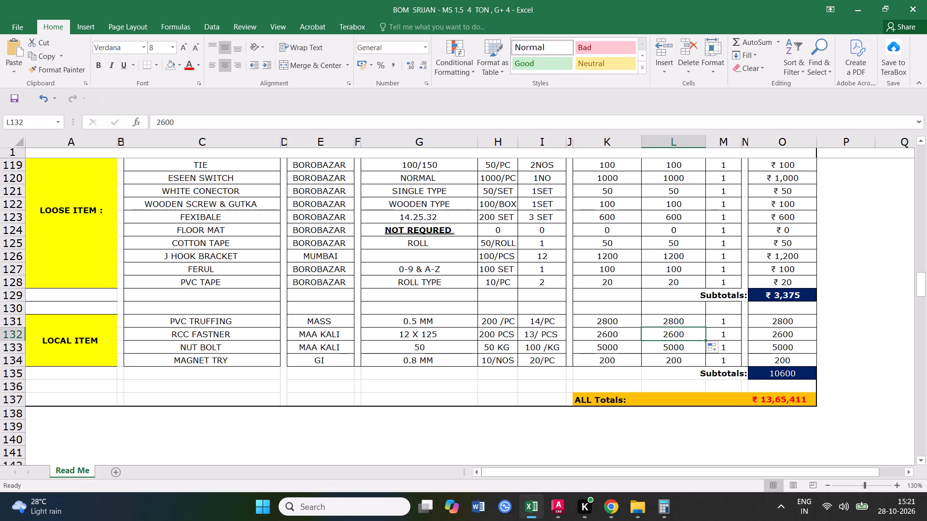
Review the LOCAL ITEM rows from RCC FASTNER to MAGNET TRY and the subtotal row beneath them.
{"action": "left_click", "coordinate": [683, 333]}
{"action": "left_click", "coordinate": [786, 335]}
{"action": "left_click", "coordinate": [675, 333]}
{"action": "left_click", "coordinate": [205, 349]}
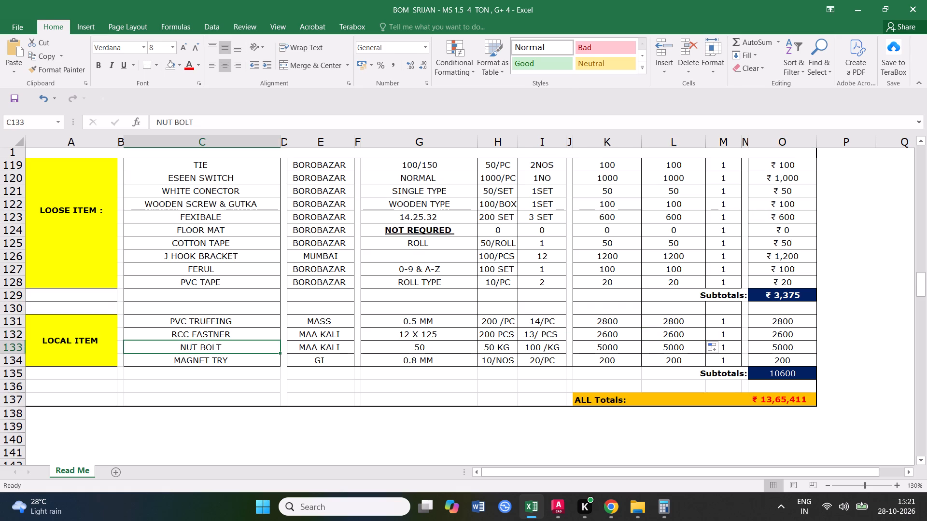
{"action": "left_click", "coordinate": [206, 363]}
{"action": "left_click", "coordinate": [331, 361]}
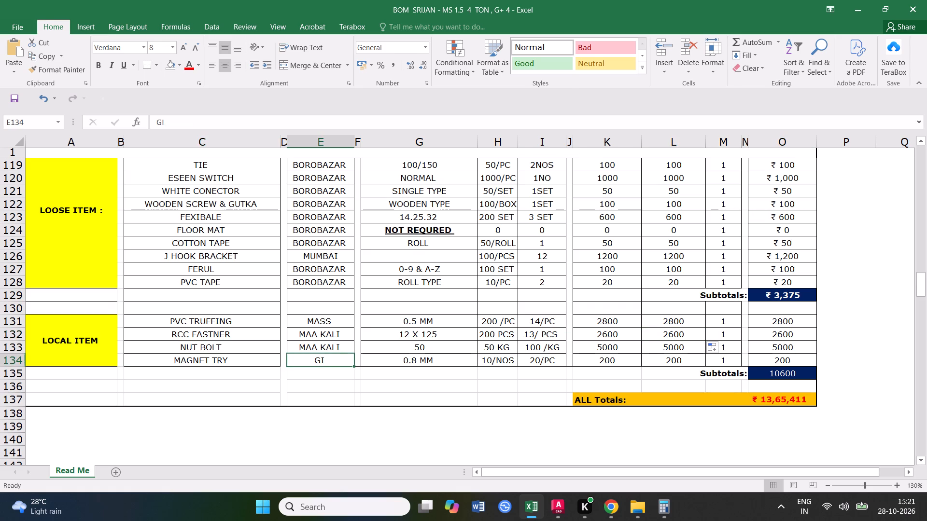
{"action": "left_click", "coordinate": [9, 373]}
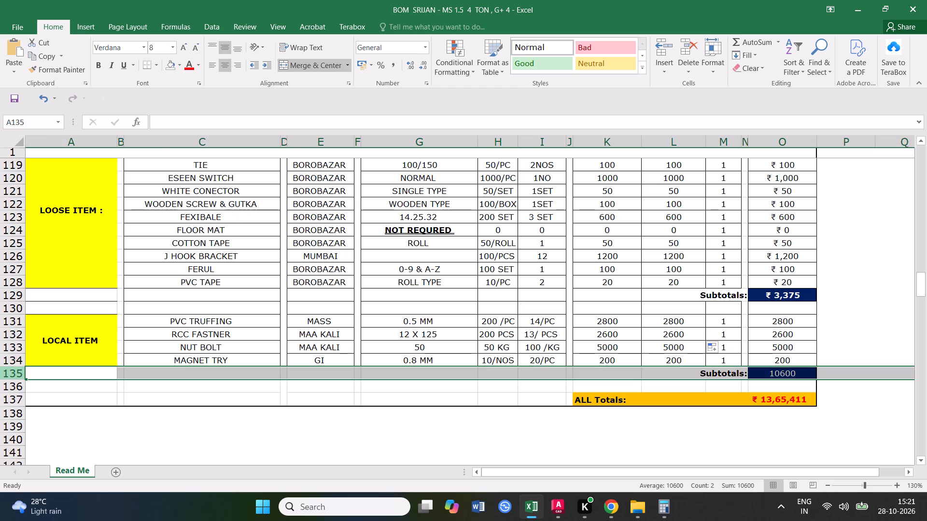
{"action": "left_click", "coordinate": [226, 343]}
{"action": "scroll", "coordinate": [288, 315], "scroll_direction": "down", "scroll_amount": 1}
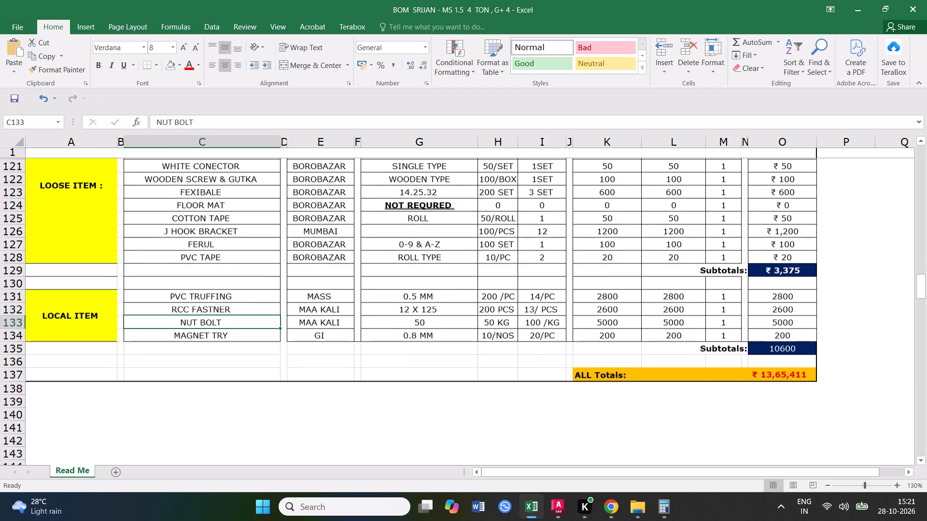
{"action": "scroll", "coordinate": [324, 320], "scroll_direction": "up", "scroll_amount": 1}
{"action": "left_click", "coordinate": [232, 341]}
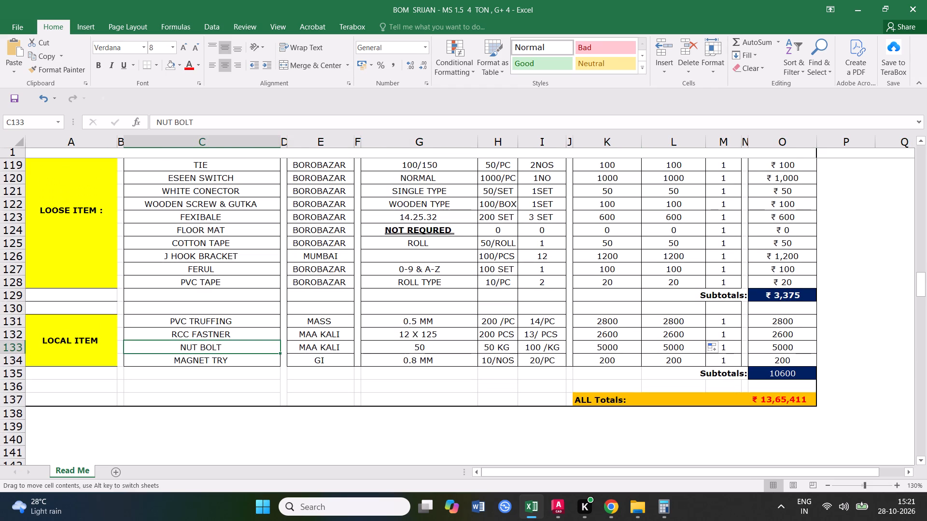
Insert two blank sheet rows at row 136, directly below the LOCAL ITEM subtotal.
{"action": "left_click", "coordinate": [13, 373]}
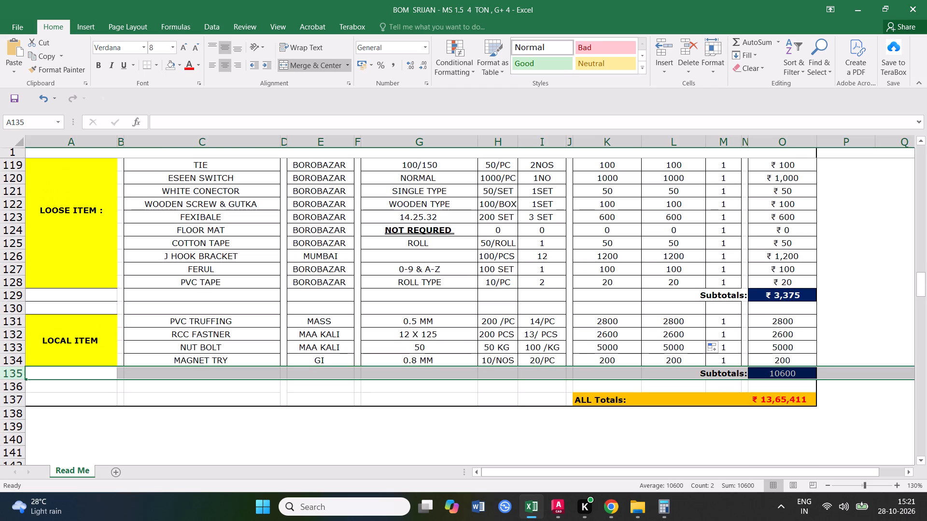
{"action": "left_click", "coordinate": [14, 388]}
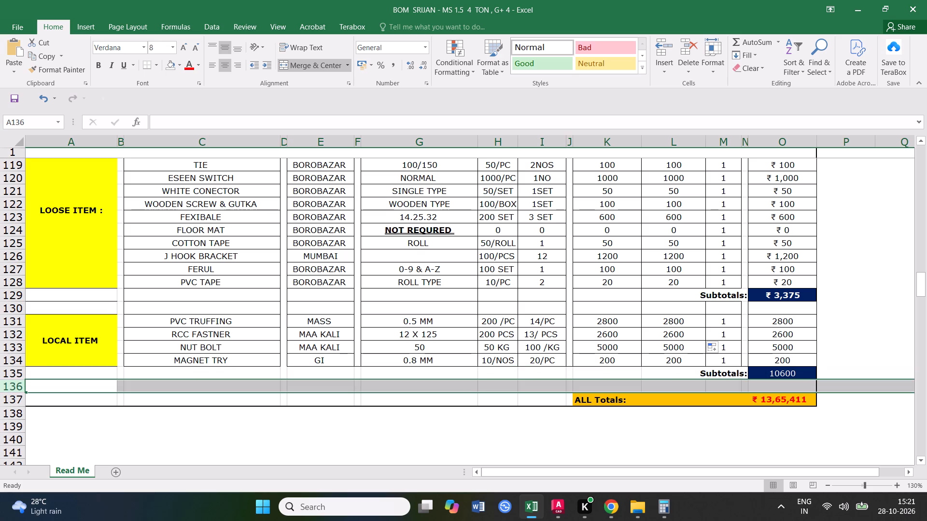
{"action": "left_click", "coordinate": [663, 62]}
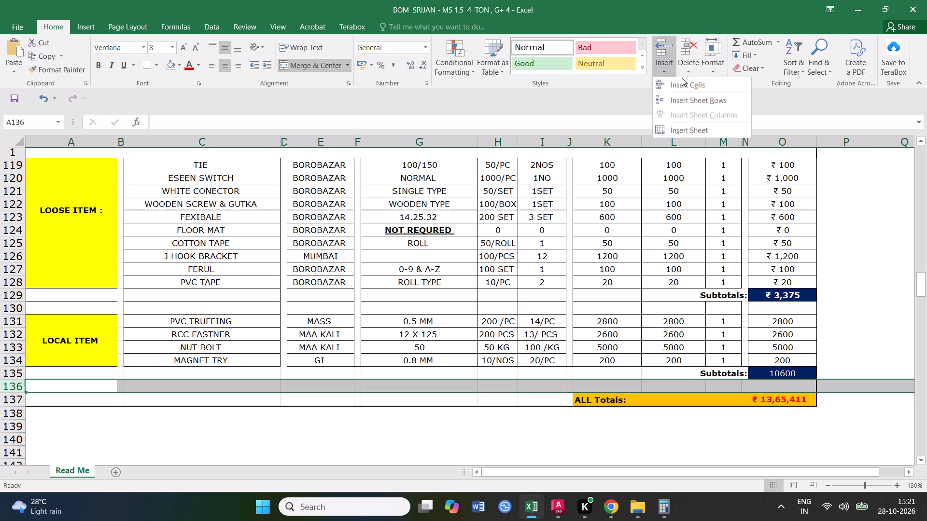
{"action": "left_click", "coordinate": [686, 89]}
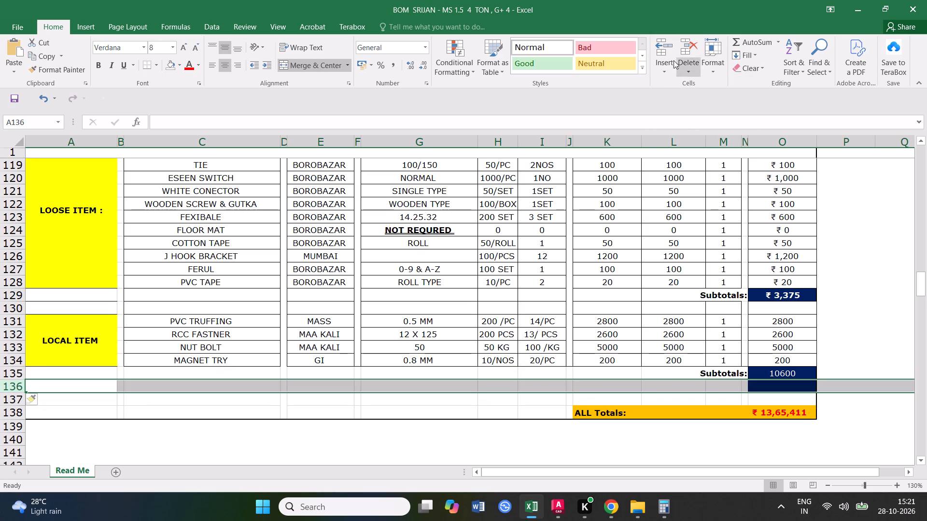
{"action": "left_click", "coordinate": [669, 57]}
Remove the dark blue fill from cells O136 and O137 in the new rows.
{"action": "left_click", "coordinate": [764, 388]}
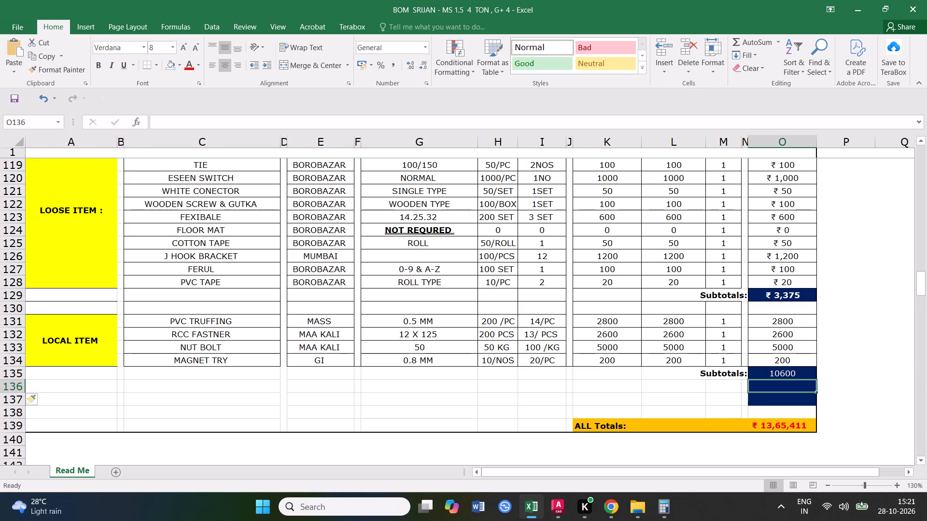
{"action": "left_click", "coordinate": [171, 68]}
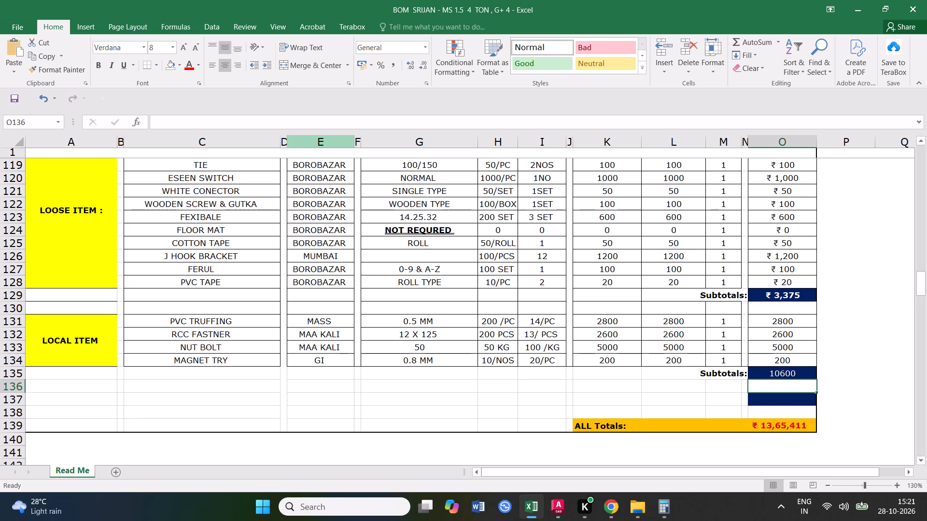
{"action": "left_click", "coordinate": [790, 402]}
{"action": "left_click", "coordinate": [173, 67]}
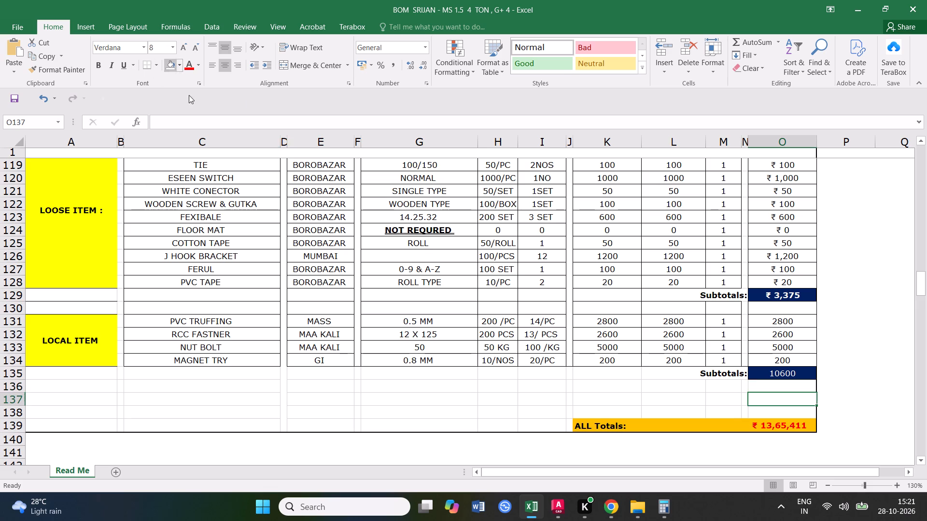
Insert one more blank sheet row at row 137, above the ALL Totals row.
{"action": "left_click", "coordinate": [654, 383]}
{"action": "left_click", "coordinate": [741, 391]}
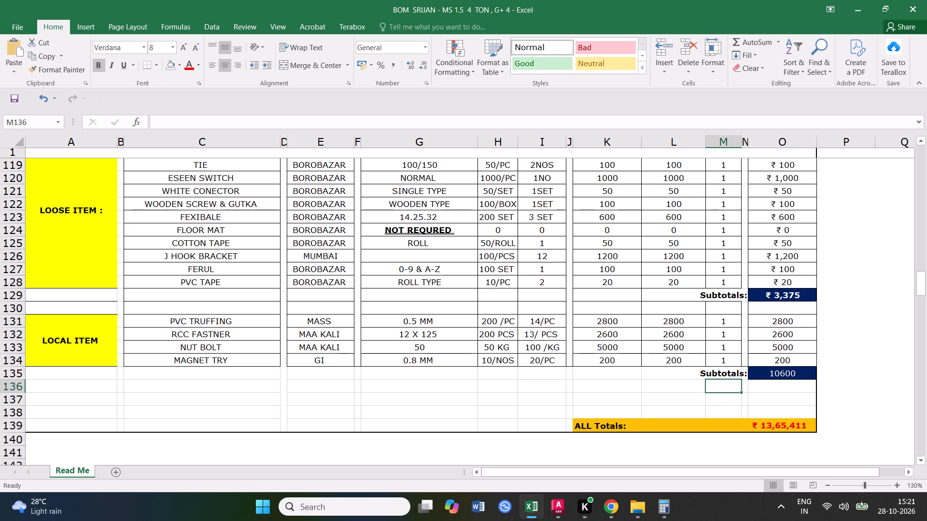
{"action": "left_click", "coordinate": [602, 396]}
{"action": "left_click", "coordinate": [766, 404]}
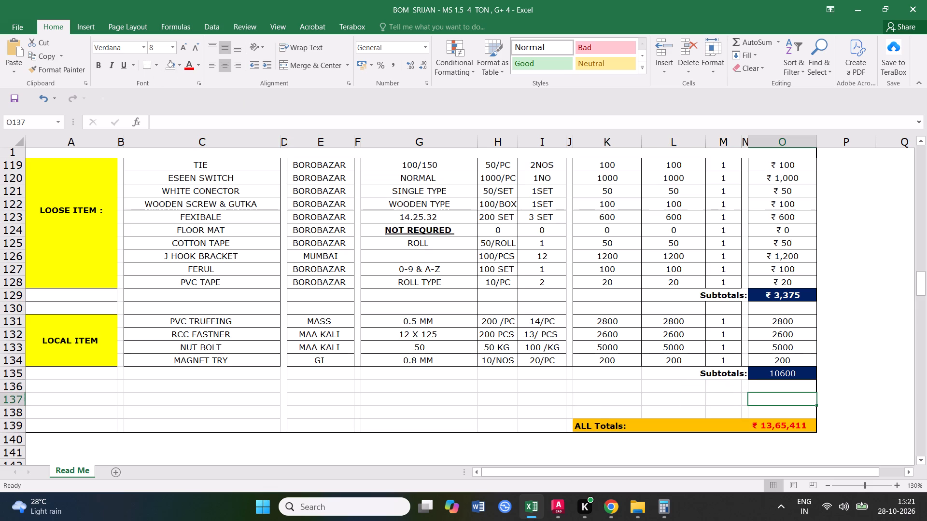
{"action": "left_click", "coordinate": [17, 401]}
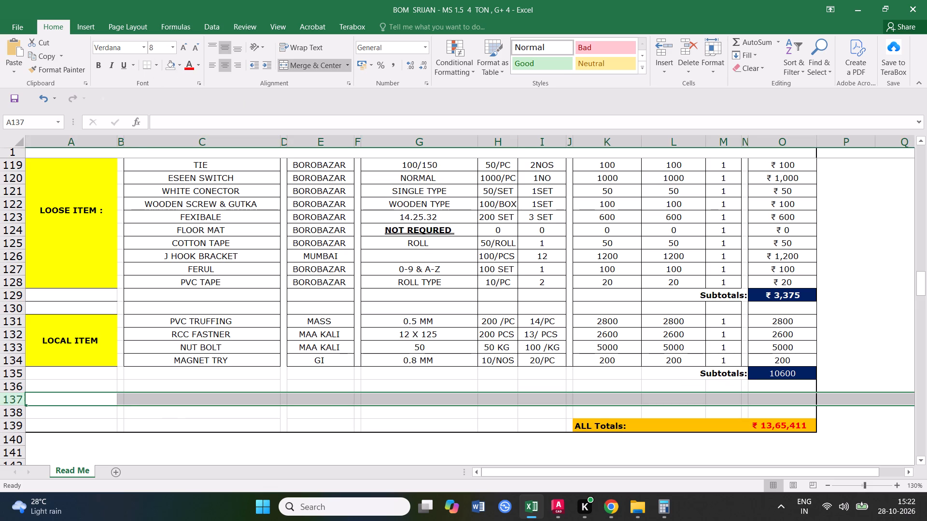
{"action": "left_click", "coordinate": [666, 52]}
{"action": "left_click", "coordinate": [510, 413]}
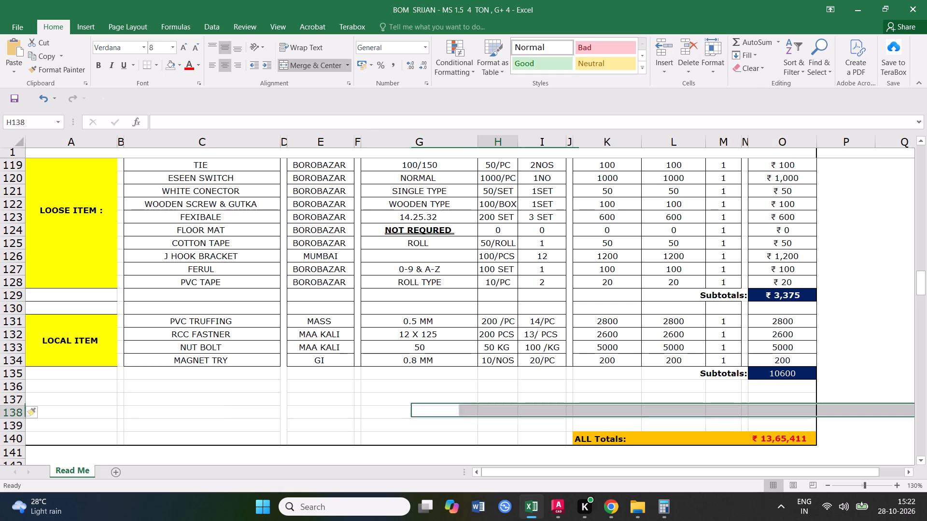
Merge and center cells A137:A139 with text wrapping turned on.
{"action": "left_click_drag", "start_coordinate": [53, 399], "coordinate": [97, 419]}
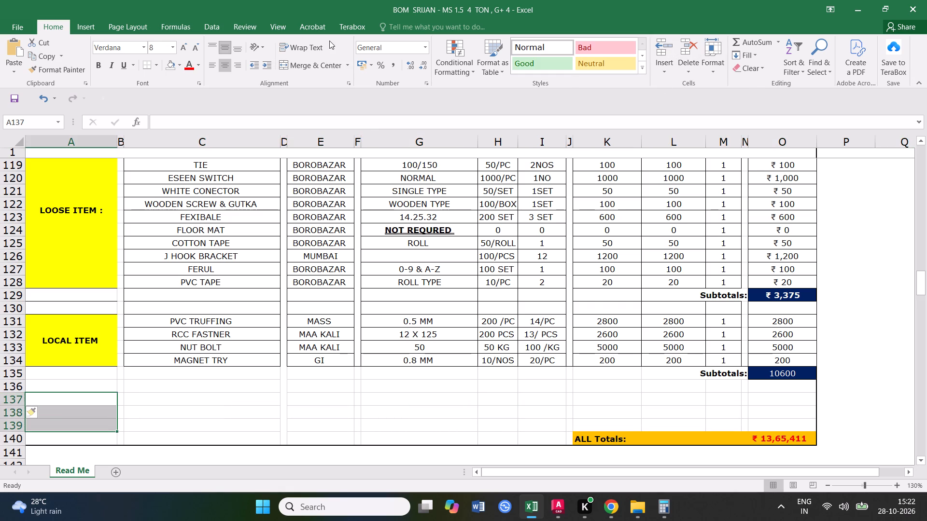
{"action": "left_click", "coordinate": [320, 46]}
{"action": "left_click", "coordinate": [305, 64]}
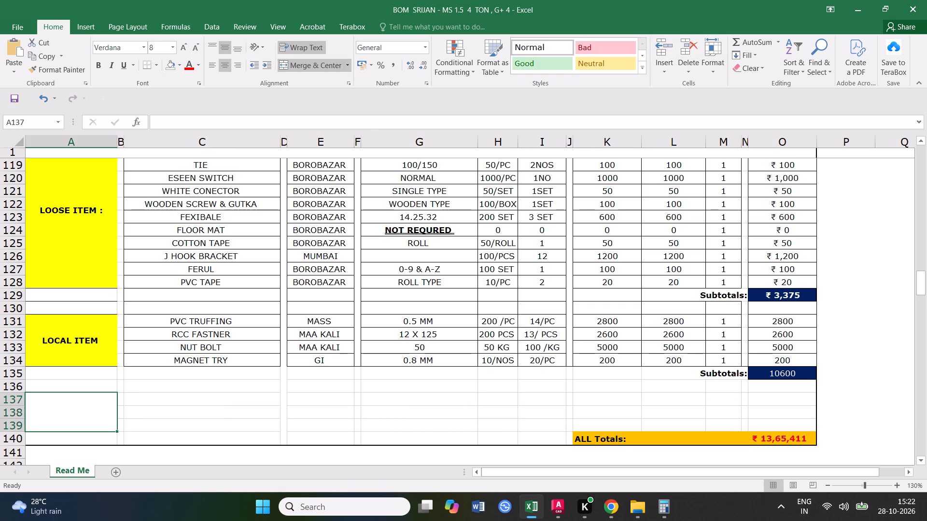
Enter the section heading POWDER COATING in the merged cell A137.
{"action": "triple_click", "coordinate": [77, 412]}
{"action": "type", "text": "PO"}
{"action": "type", "text": "WDER COATING"}
{"action": "key", "text": "space"}
{"action": "left_click", "coordinate": [226, 399]}
Format the POWDER COATING heading with yellow fill and bold text, like the other section headings.
{"action": "left_click", "coordinate": [89, 411]}
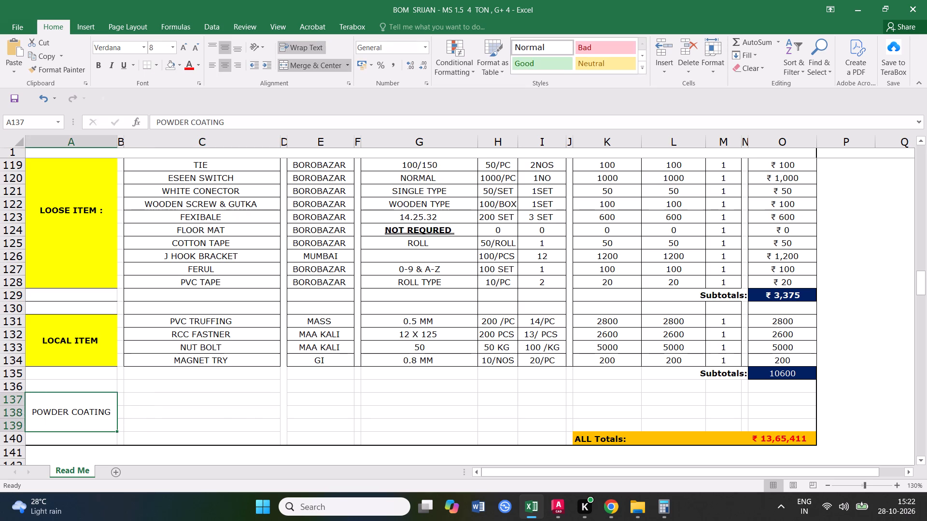
{"action": "left_click", "coordinate": [179, 65]}
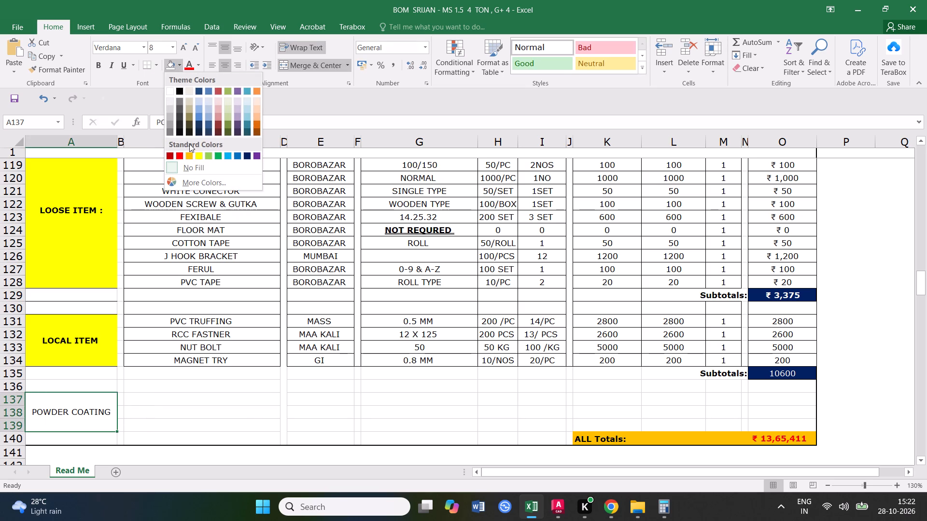
{"action": "left_click", "coordinate": [202, 154]}
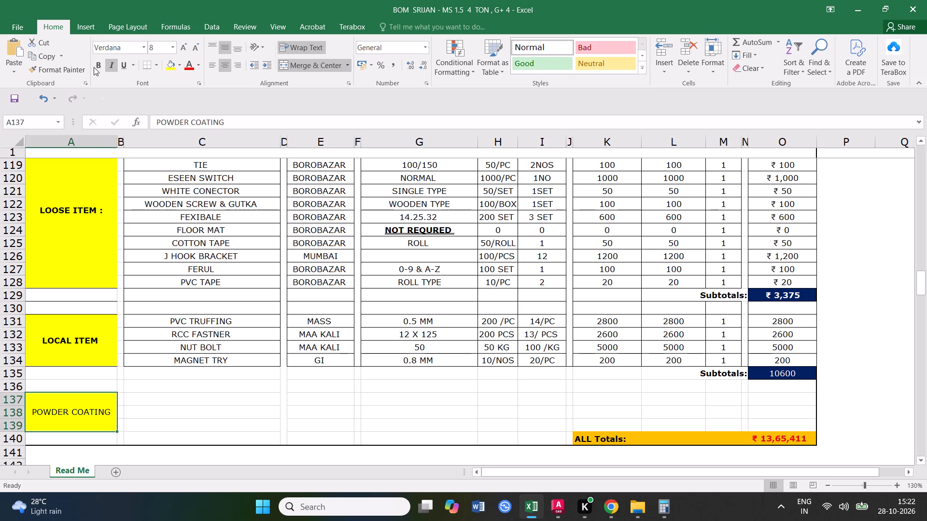
{"action": "left_click", "coordinate": [98, 67]}
{"action": "left_click", "coordinate": [190, 406]}
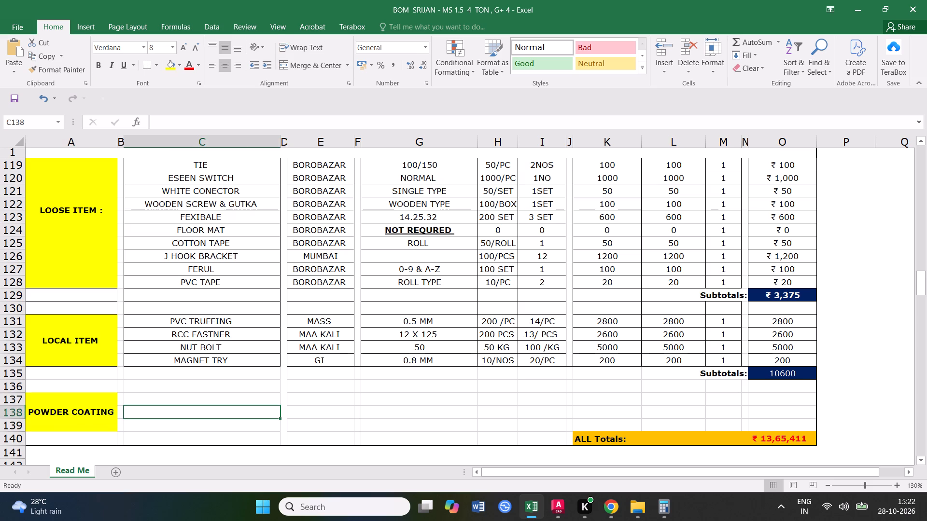
{"action": "left_click", "coordinate": [191, 400]}
Apply all borders to the POWDER COATING heading cell.
{"action": "left_click", "coordinate": [75, 411]}
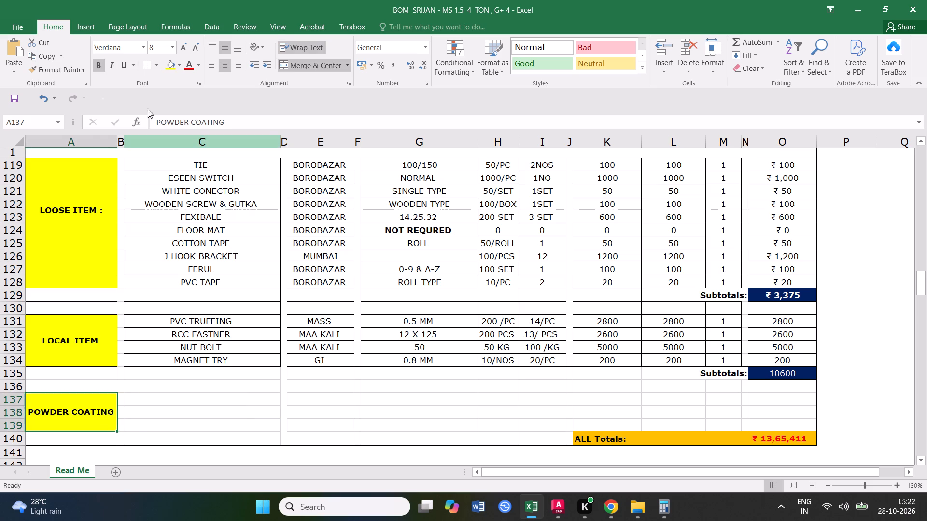
{"action": "left_click", "coordinate": [159, 65]}
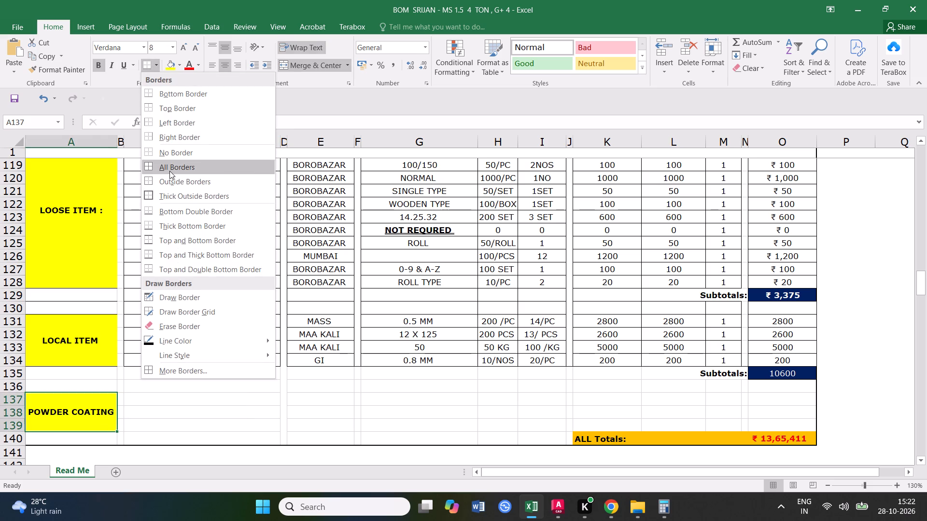
{"action": "left_click", "coordinate": [169, 171]}
{"action": "left_click", "coordinate": [196, 446]}
{"action": "left_click", "coordinate": [187, 401]}
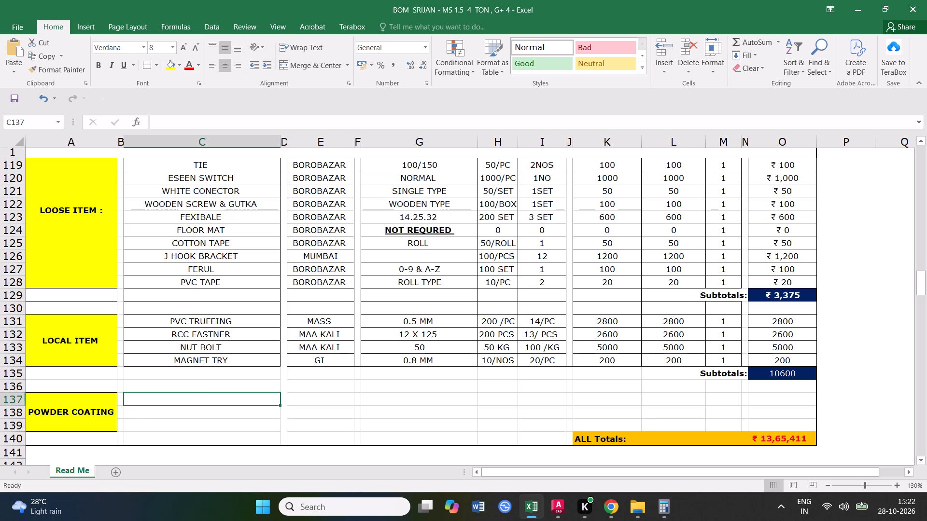
{"action": "left_click", "coordinate": [200, 391]}
Check the print preview down to the last page, where LOCAL ITEM and POWDER COATING are laid out.
{"action": "key", "text": "ctrl+p"}
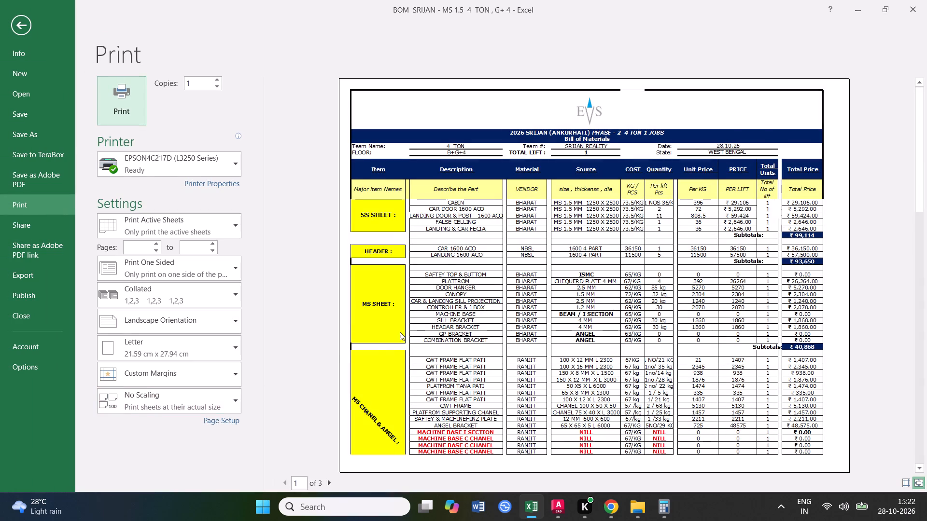
{"action": "scroll", "coordinate": [540, 315], "scroll_direction": "down", "scroll_amount": 2}
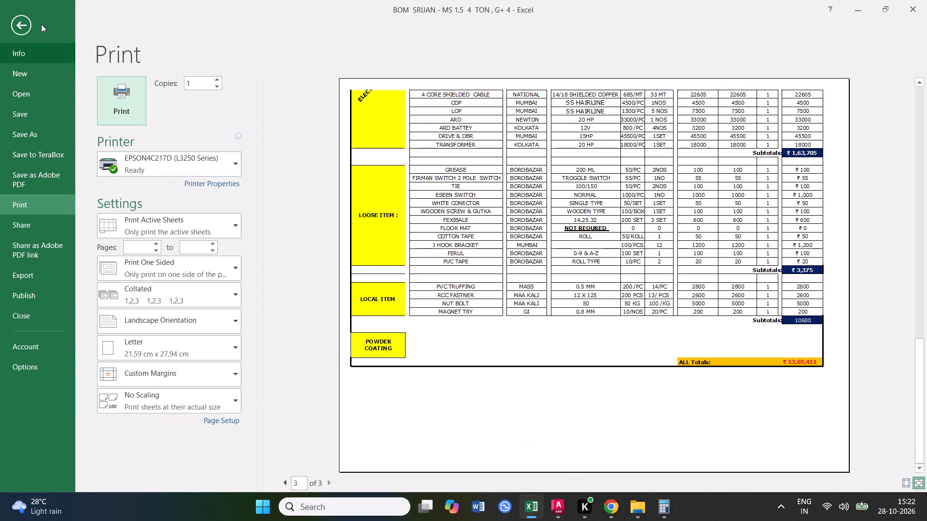
{"action": "left_click", "coordinate": [14, 29]}
{"action": "scroll", "coordinate": [273, 279], "scroll_direction": "down", "scroll_amount": 2}
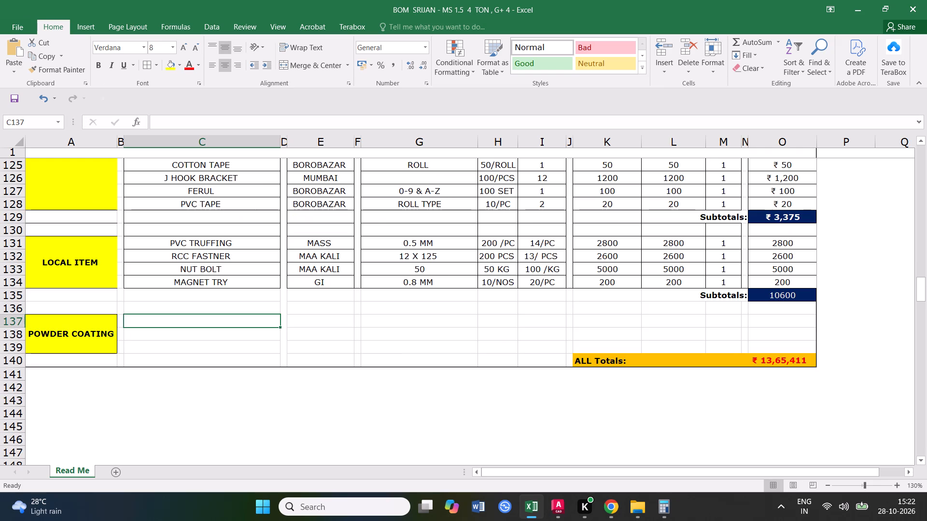
{"action": "left_click", "coordinate": [143, 345]}
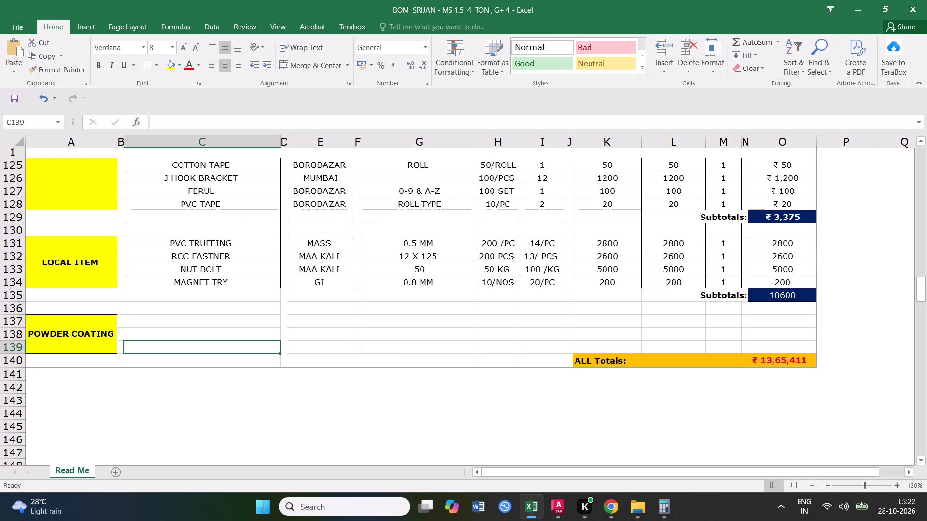
{"action": "key", "text": "ctrl+p"}
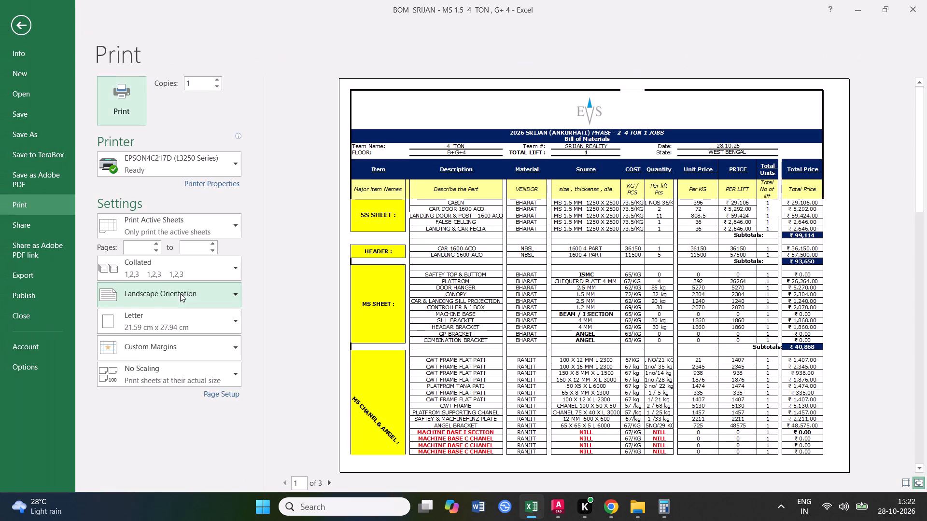
{"action": "scroll", "coordinate": [625, 274], "scroll_direction": "down", "scroll_amount": 3}
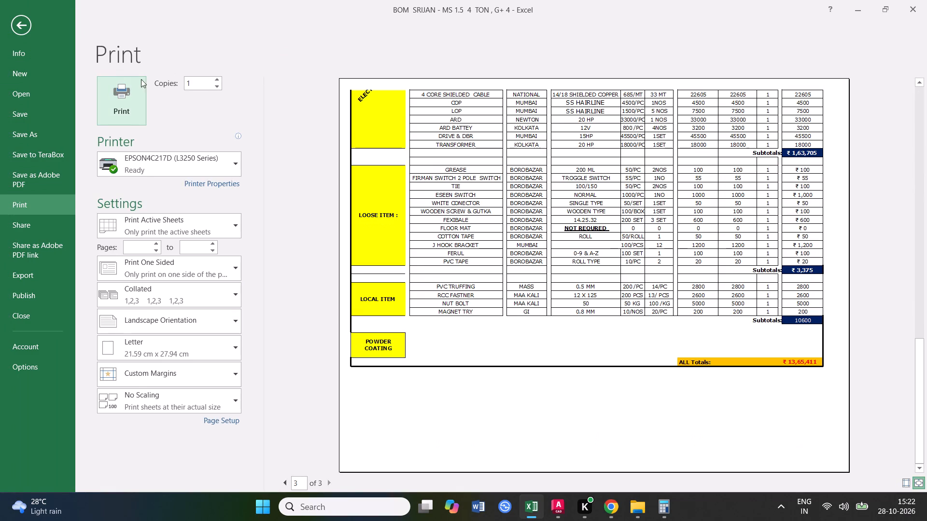
{"action": "left_click", "coordinate": [15, 27]}
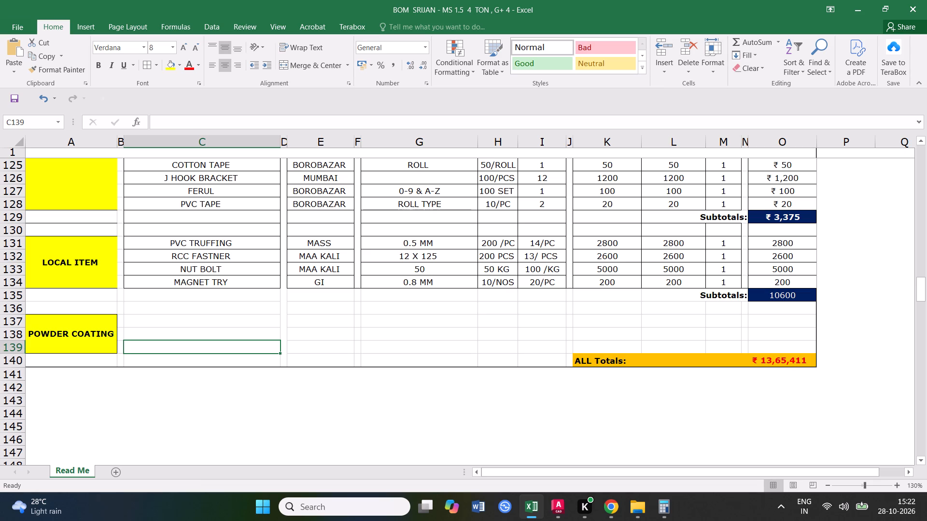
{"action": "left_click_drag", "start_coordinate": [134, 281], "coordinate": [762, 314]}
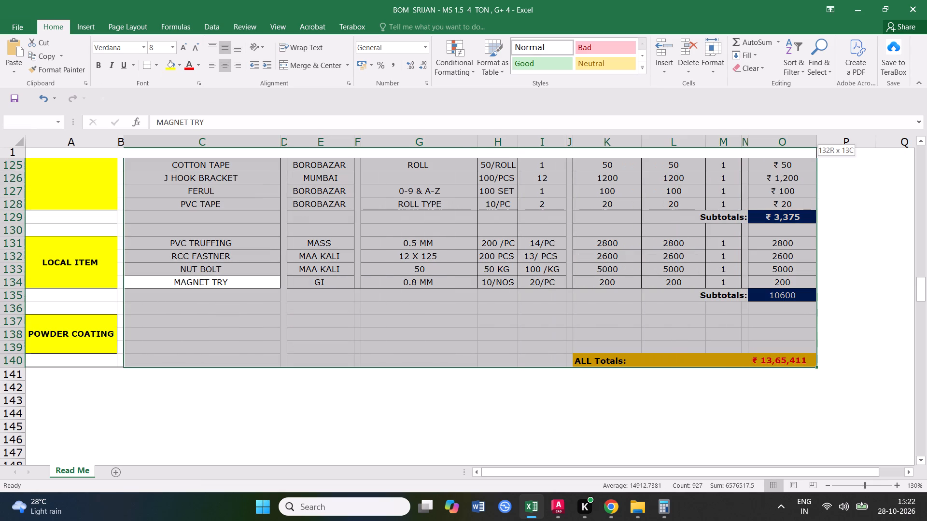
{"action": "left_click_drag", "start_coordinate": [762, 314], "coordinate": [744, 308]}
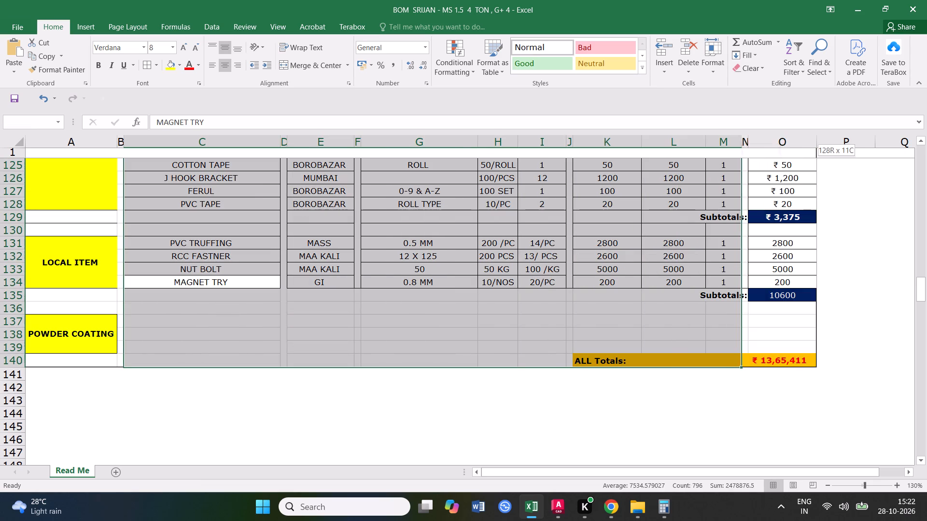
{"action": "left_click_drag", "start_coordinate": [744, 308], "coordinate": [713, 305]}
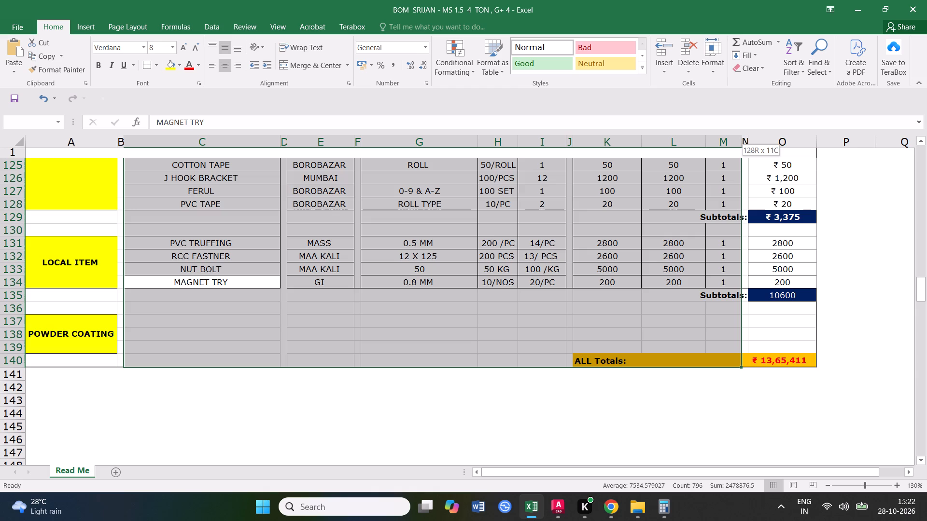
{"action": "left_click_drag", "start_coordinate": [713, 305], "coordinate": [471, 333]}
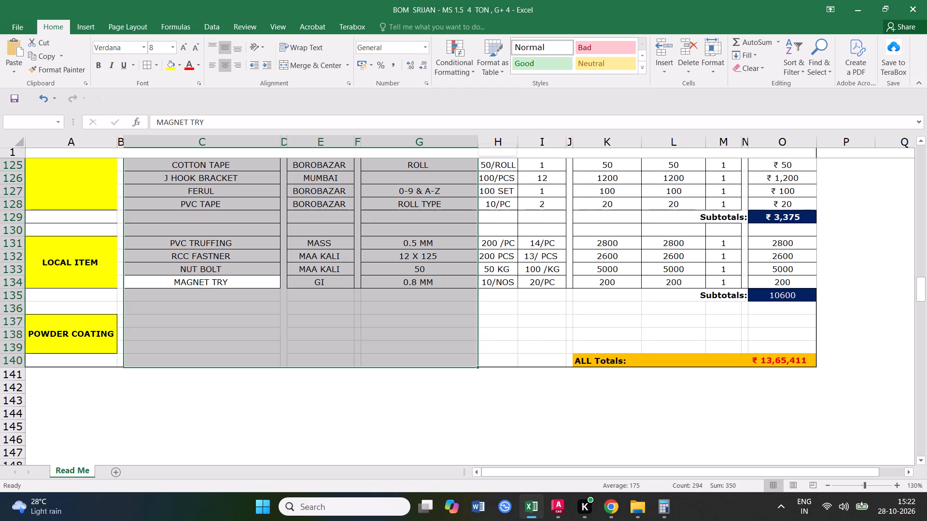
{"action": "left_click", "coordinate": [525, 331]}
Apply all borders to rows 136 to 139 of columns C, E and G beside the POWDER COATING heading.
{"action": "left_click_drag", "start_coordinate": [137, 310], "coordinate": [269, 351]}
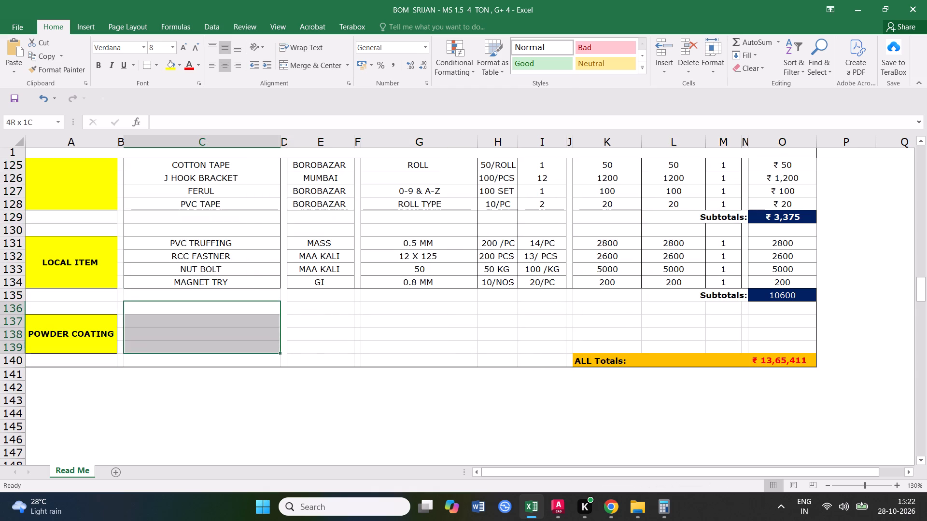
{"action": "left_click_drag", "start_coordinate": [269, 351], "coordinate": [268, 356]}
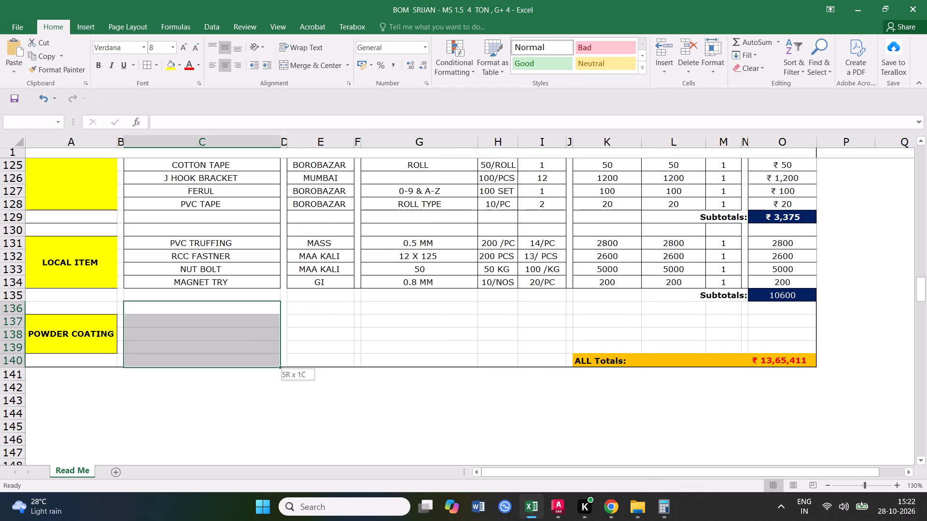
{"action": "left_click_drag", "start_coordinate": [268, 356], "coordinate": [272, 344]}
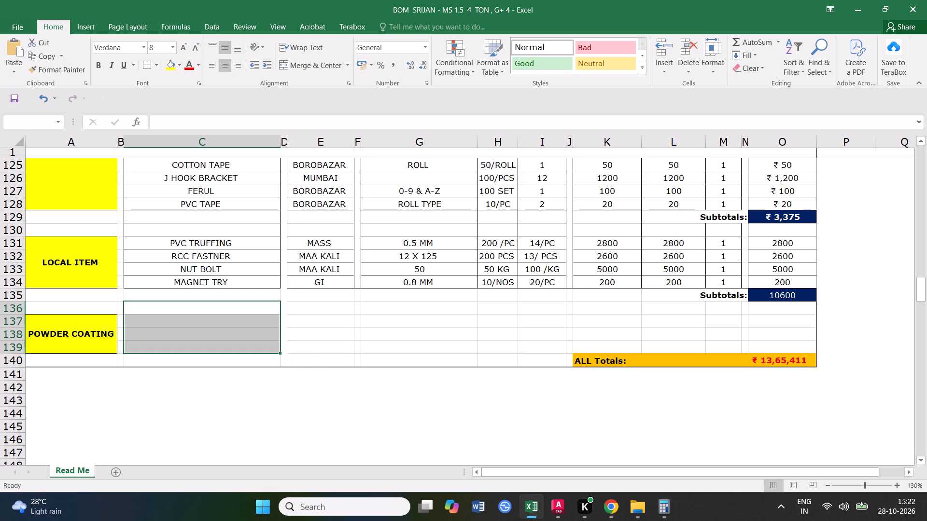
{"action": "left_click", "coordinate": [143, 64]}
{"action": "left_click", "coordinate": [325, 329]}
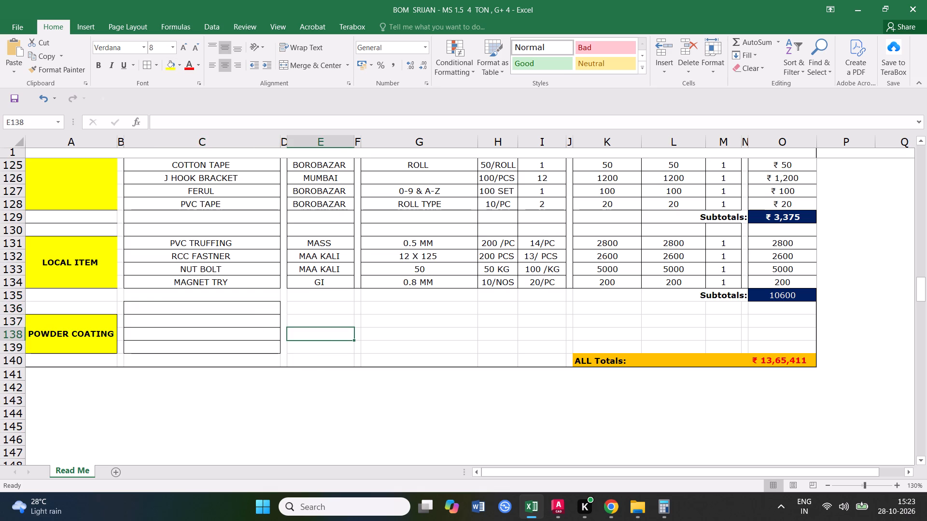
{"action": "left_click_drag", "start_coordinate": [302, 307], "coordinate": [336, 346]}
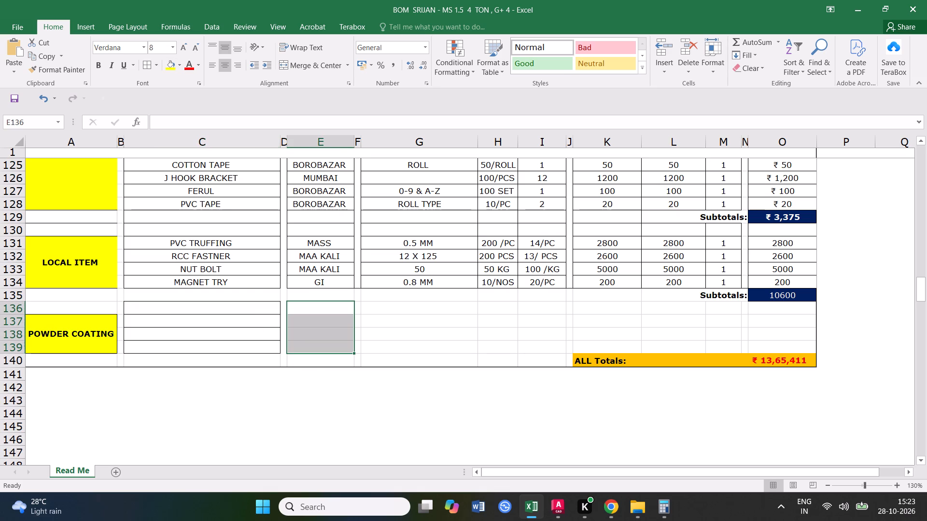
{"action": "left_click", "coordinate": [146, 64]}
{"action": "left_click_drag", "start_coordinate": [381, 312], "coordinate": [404, 326]}
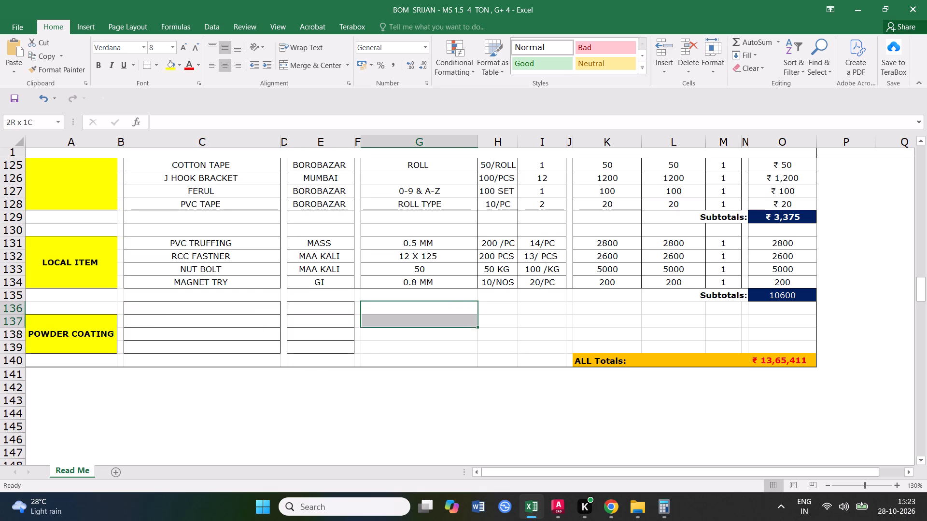
{"action": "left_click_drag", "start_coordinate": [404, 326], "coordinate": [421, 344]}
{"action": "left_click", "coordinate": [147, 64]}
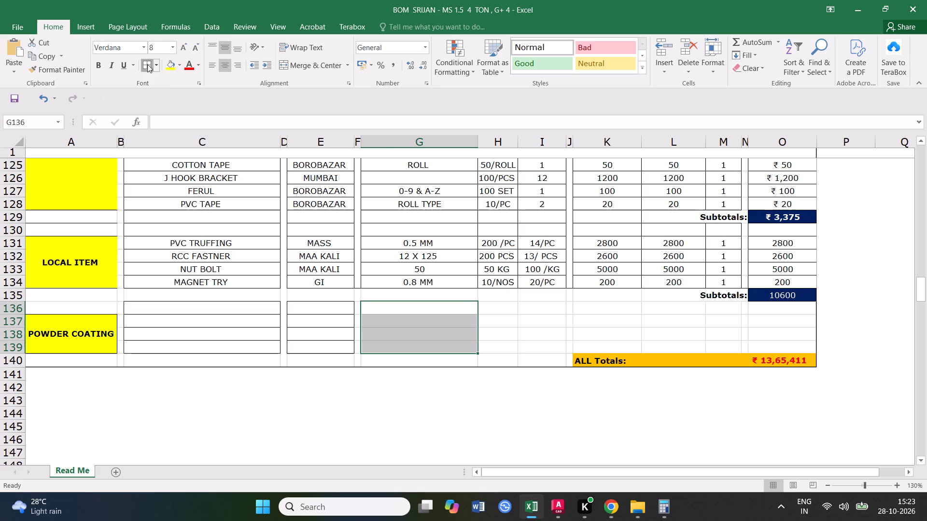
Apply all borders to H136:I139 and K136:O139 in the POWDER COATING section.
{"action": "left_click_drag", "start_coordinate": [489, 310], "coordinate": [532, 345]}
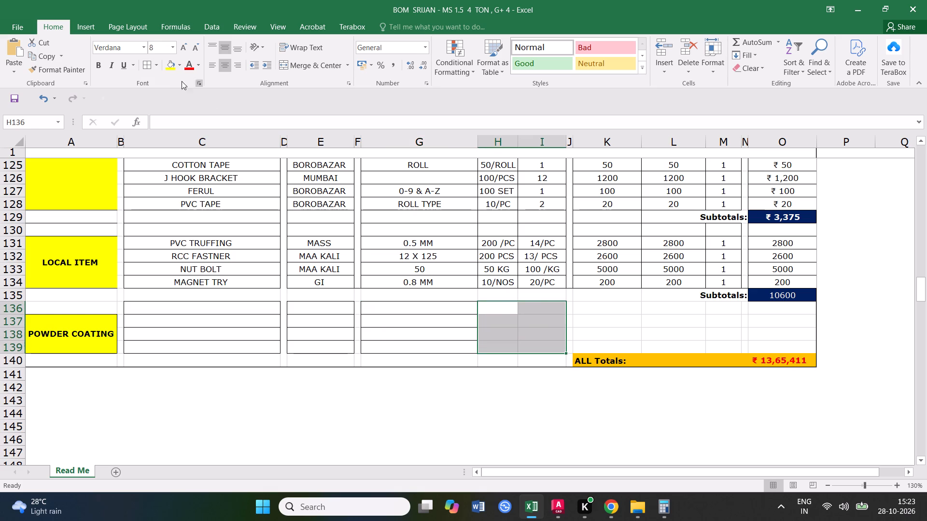
{"action": "left_click", "coordinate": [142, 62]}
{"action": "left_click_drag", "start_coordinate": [585, 310], "coordinate": [740, 333]}
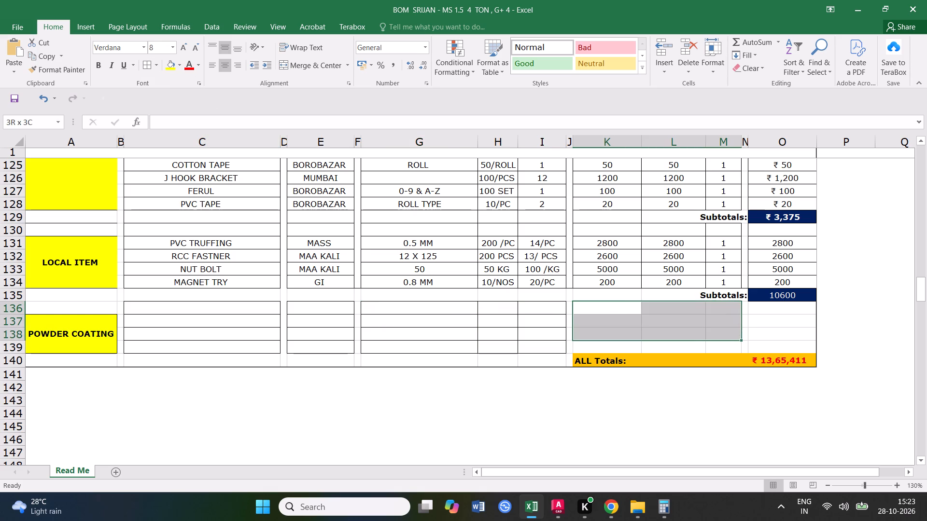
{"action": "left_click_drag", "start_coordinate": [740, 333], "coordinate": [777, 346]}
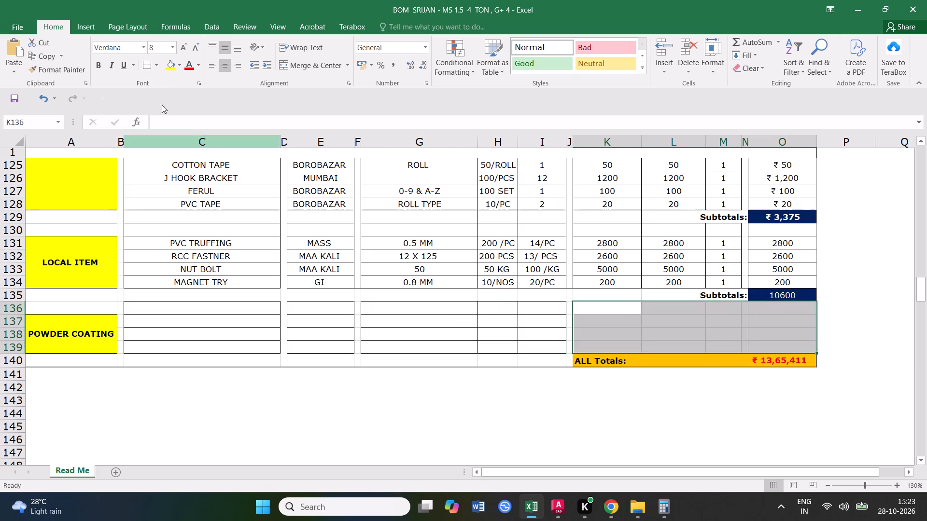
{"action": "left_click", "coordinate": [144, 62]}
{"action": "left_click", "coordinate": [651, 310]}
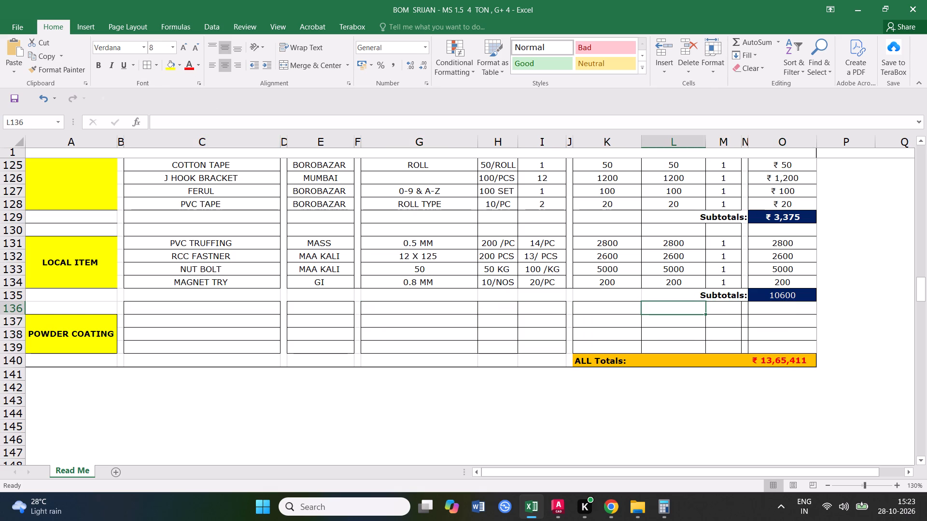
Merge and center the narrow spacer cells N136:N139 beside the POWDER COATING rows.
{"action": "left_click_drag", "start_coordinate": [746, 309], "coordinate": [747, 347]}
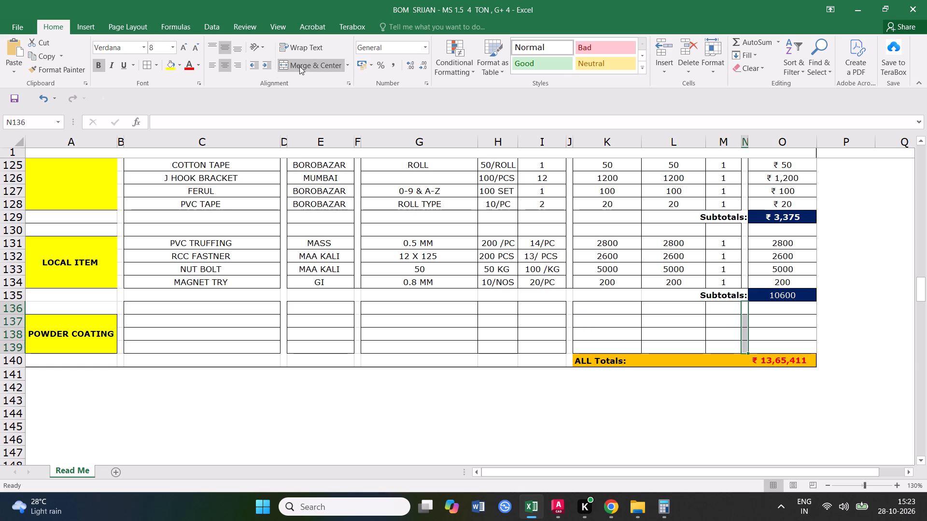
{"action": "left_click", "coordinate": [299, 66]}
{"action": "left_click", "coordinate": [605, 323]}
{"action": "left_click", "coordinate": [445, 321]}
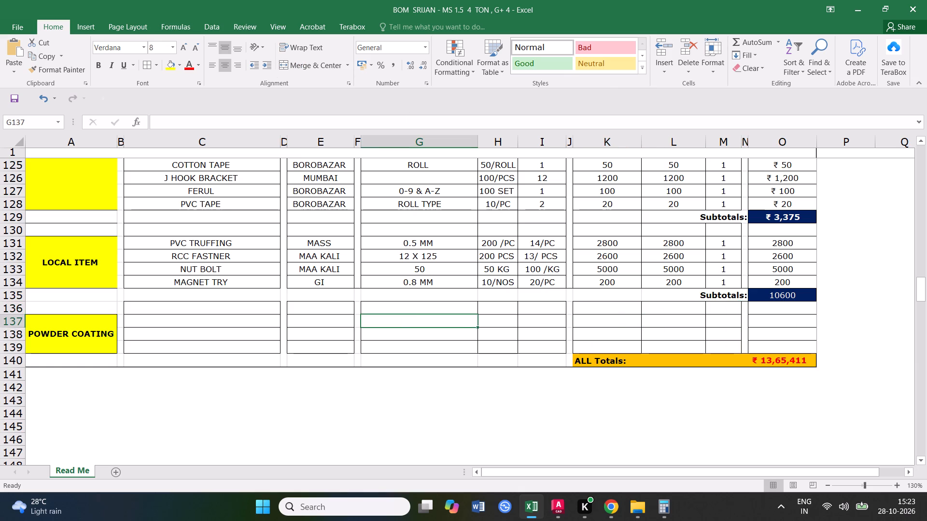
{"action": "left_click", "coordinate": [310, 332]}
{"action": "left_click", "coordinate": [202, 326]}
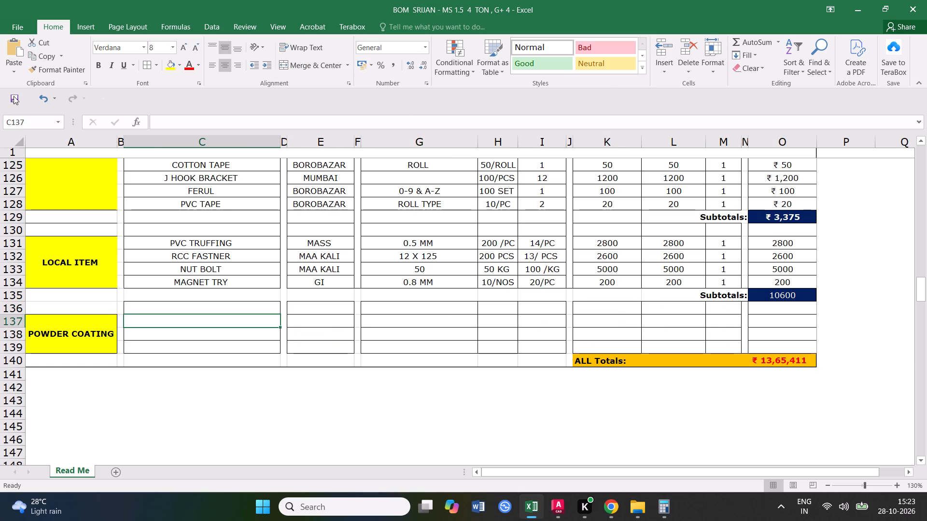
Save the workbook.
{"action": "left_click", "coordinate": [14, 98]}
Check the print preview down to the last page, where the bordered POWDER COATING rows are laid out.
{"action": "key", "text": "ctrl+p"}
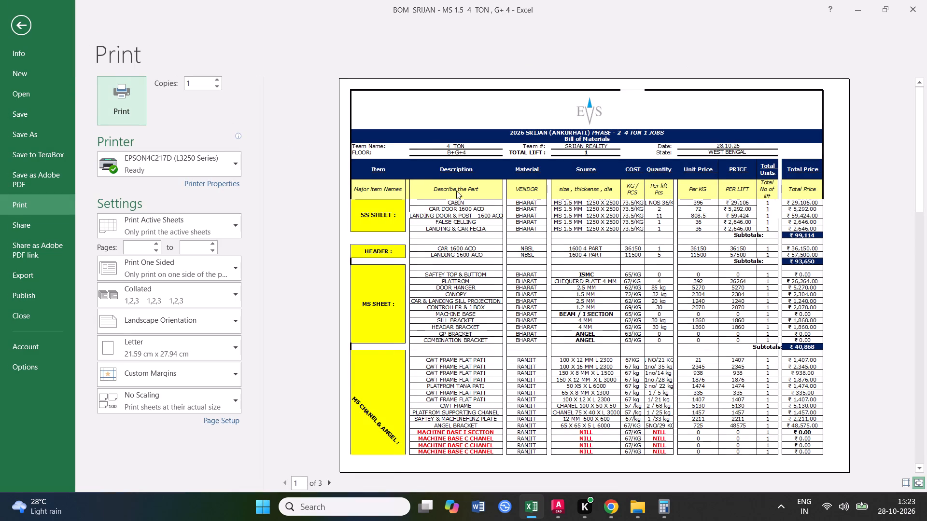
{"action": "scroll", "coordinate": [623, 306], "scroll_direction": "down", "scroll_amount": 2}
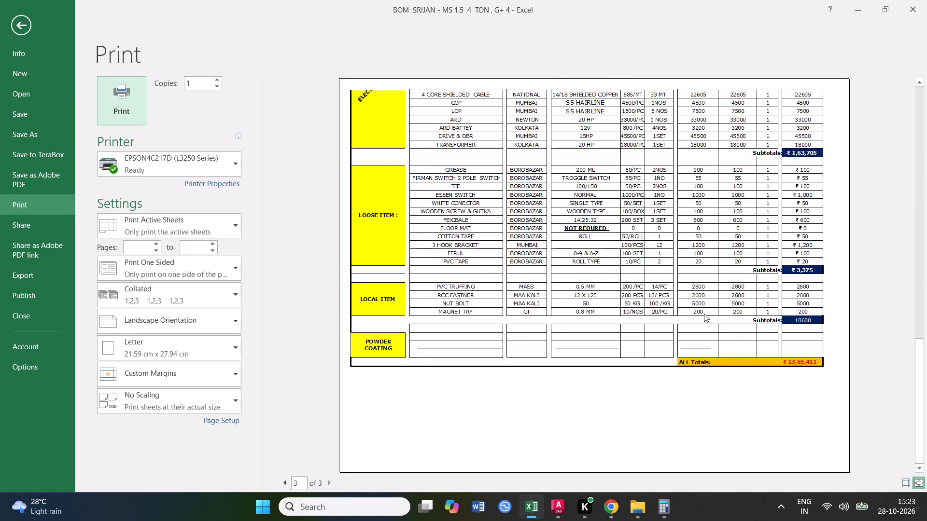
{"action": "scroll", "coordinate": [648, 305], "scroll_direction": "up", "scroll_amount": 2}
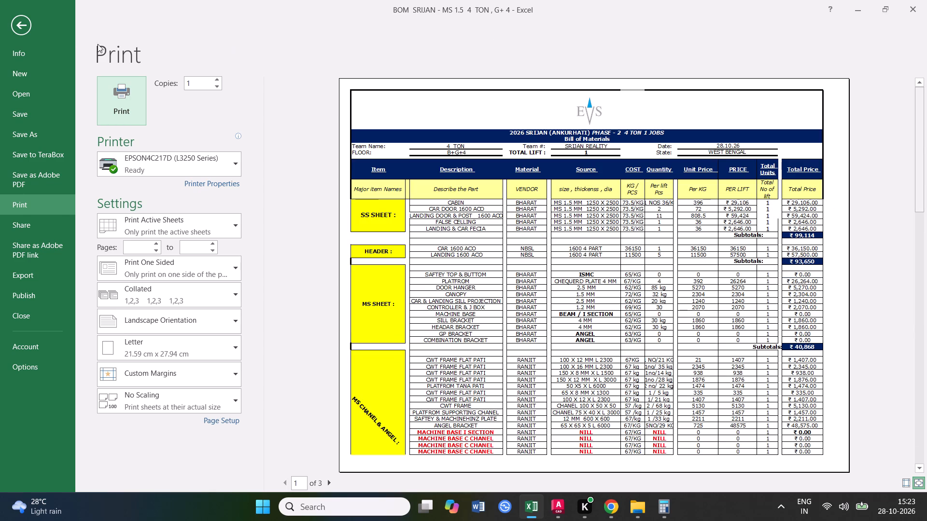
{"action": "left_click", "coordinate": [11, 25]}
Add up the SS SHEET Per KG figures 396, 72, 808, 36 and 36 plus an extra 50 in Calculator.
{"action": "scroll", "coordinate": [590, 279], "scroll_direction": "up", "scroll_amount": 19}
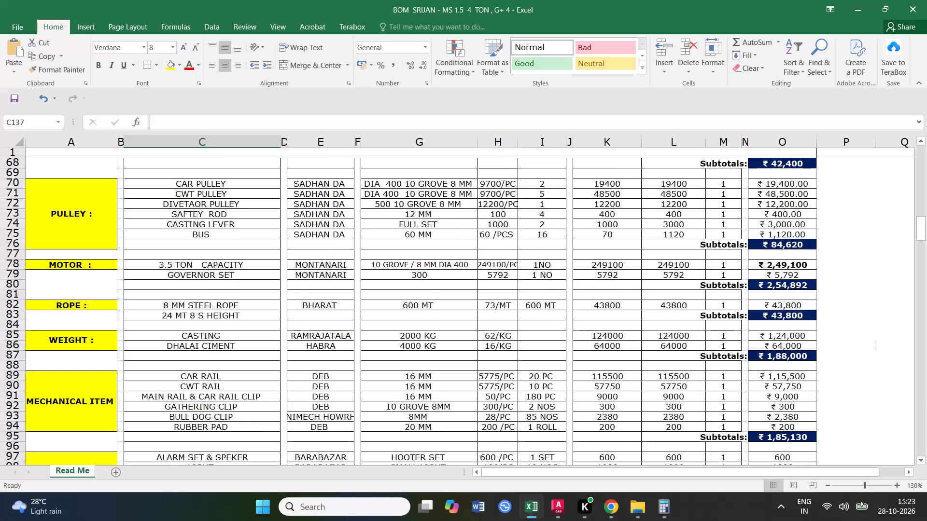
{"action": "scroll", "coordinate": [528, 393], "scroll_direction": "up", "scroll_amount": 18}
{"action": "scroll", "coordinate": [501, 356], "scroll_direction": "up", "scroll_amount": 6}
{"action": "scroll", "coordinate": [488, 330], "scroll_direction": "down", "scroll_amount": 2}
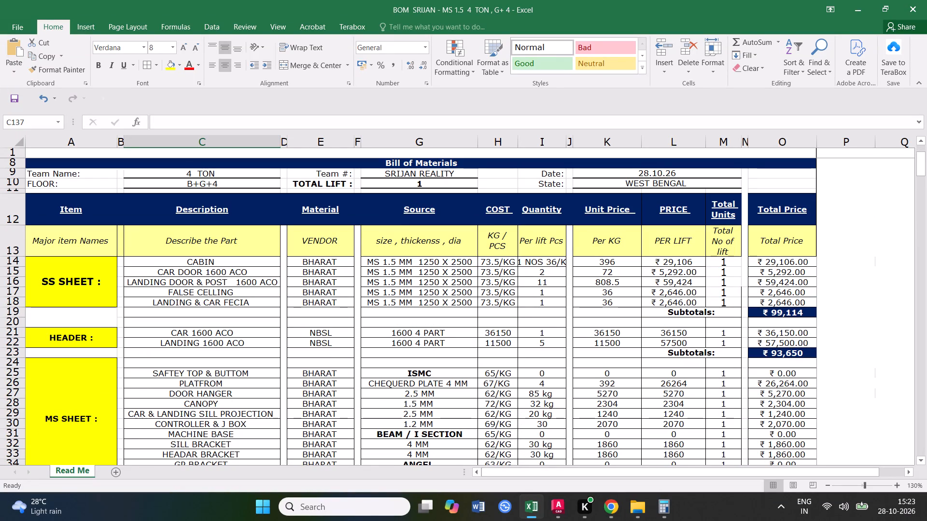
{"action": "type", "text": "396+72+808+36+"}
{"action": "type", "text": "36+"}
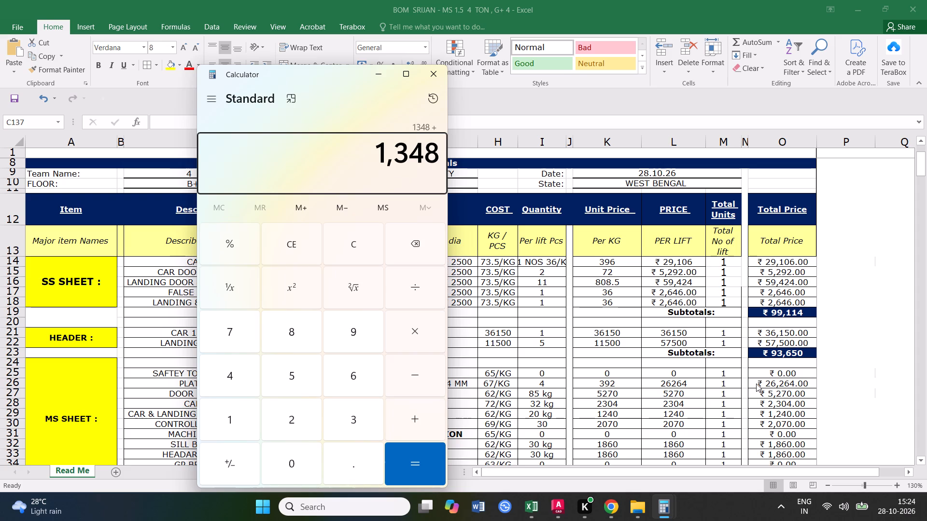
{"action": "type", "text": "+50"}
{"action": "key", "text": "Return"}
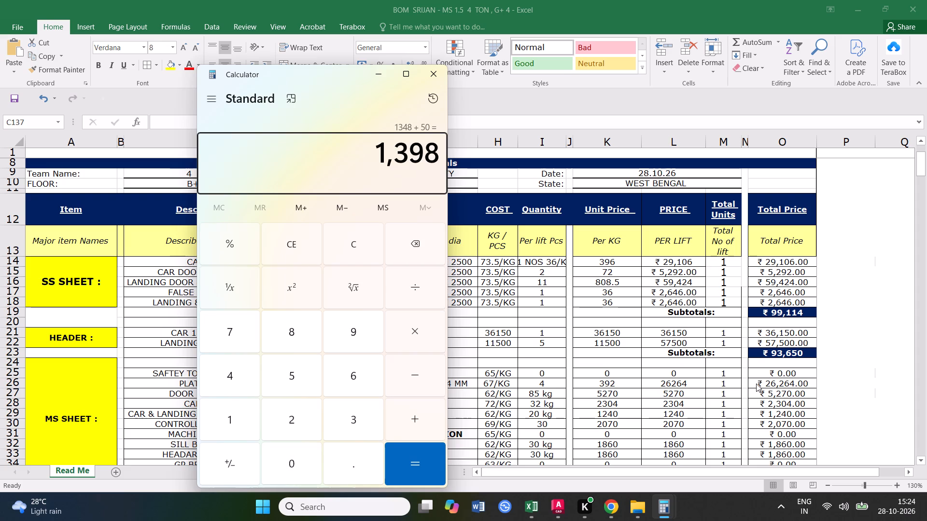
{"action": "left_click", "coordinate": [424, 71]}
Back in the Excel workbook, enter the quantity 1400 KG in cell I137 of the POWDER COATING section.
{"action": "scroll", "coordinate": [526, 329], "scroll_direction": "down", "scroll_amount": 20}
{"action": "scroll", "coordinate": [526, 329], "scroll_direction": "down", "scroll_amount": 10}
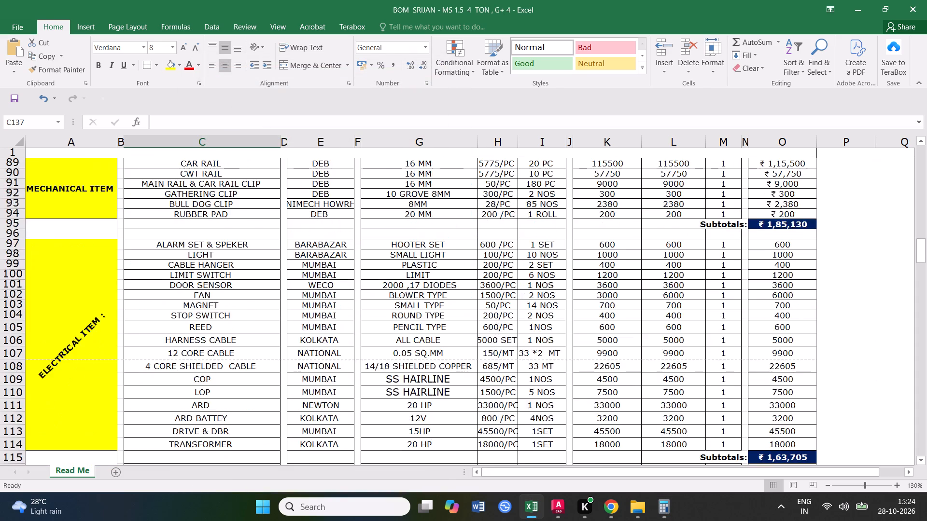
{"action": "scroll", "coordinate": [478, 362], "scroll_direction": "down", "scroll_amount": 11}
{"action": "scroll", "coordinate": [463, 352], "scroll_direction": "up", "scroll_amount": 2}
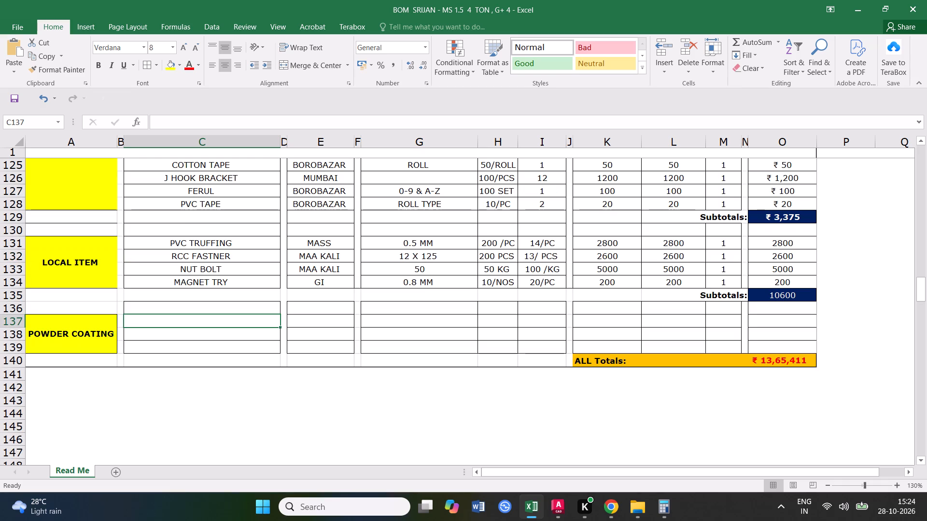
{"action": "left_click", "coordinate": [495, 321]}
{"action": "left_click", "coordinate": [529, 325]}
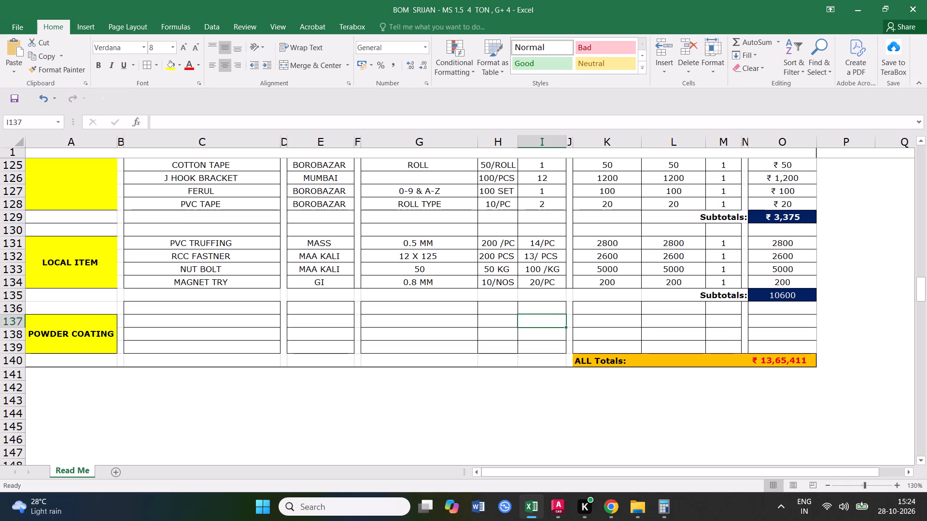
{"action": "type", "text": "1400"}
{"action": "key", "text": "space"}
{"action": "type", "text": "KG"}
{"action": "key", "text": "space"}
Enter the cost 26/KG in H137 and the source MS 1.5 in G137 for the powder coating row.
{"action": "left_click", "coordinate": [489, 317]}
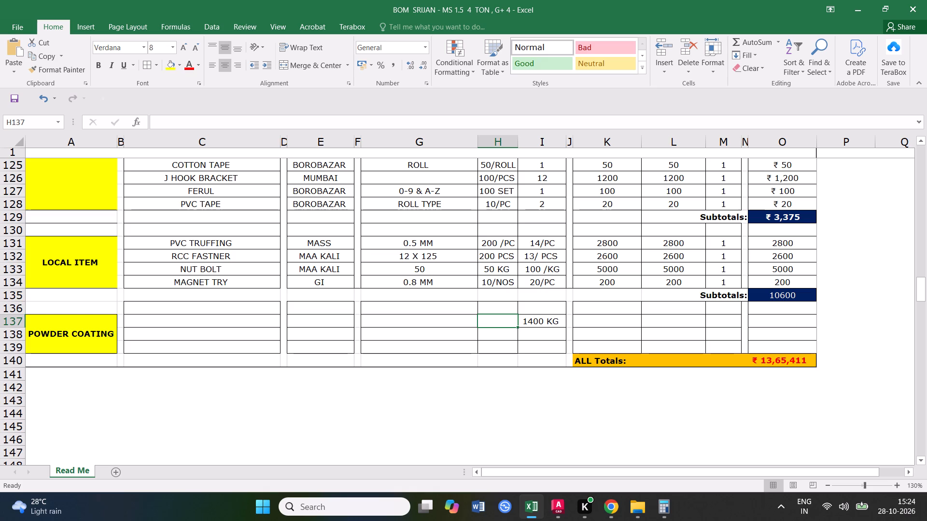
{"action": "type", "text": "26"}
{"action": "key", "text": "slash"}
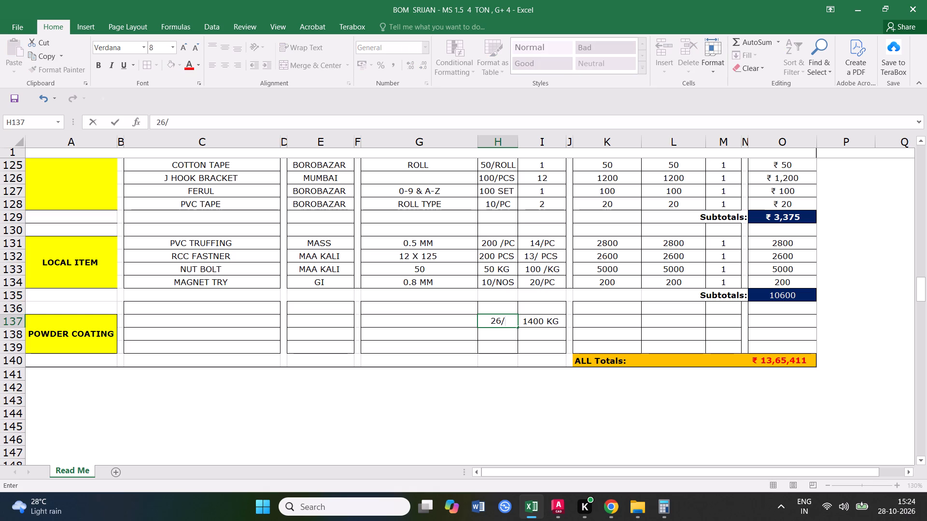
{"action": "type", "text": "KG"}
{"action": "left_click", "coordinate": [419, 338]}
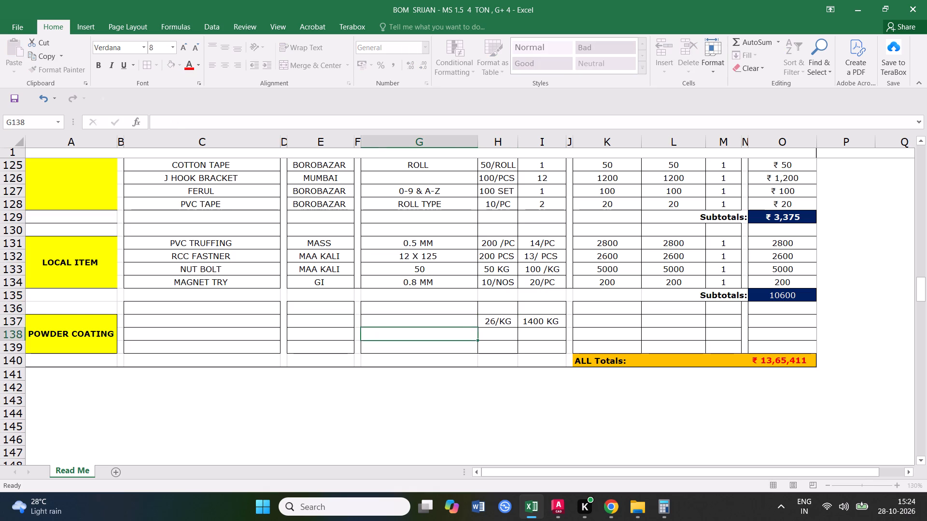
{"action": "left_click", "coordinate": [412, 317]}
{"action": "type", "text": "MS 1.5"}
{"action": "key", "text": "space"}
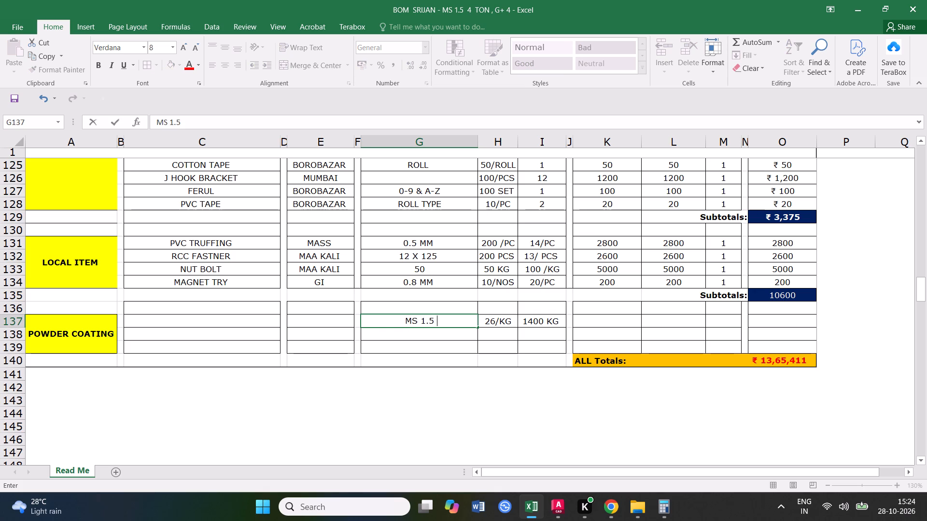
Enter the item description CABIN , DOOR ,POST , FECIA in C137 of the POWDER COATING section.
{"action": "left_click", "coordinate": [170, 322]}
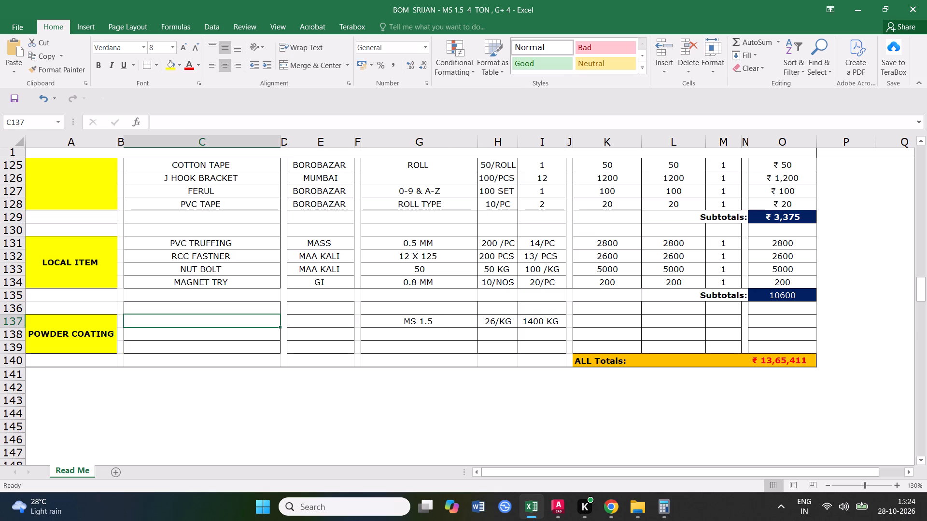
{"action": "type", "text": "CABIN , DOOR POST"}
{"action": "key", "text": "space"}
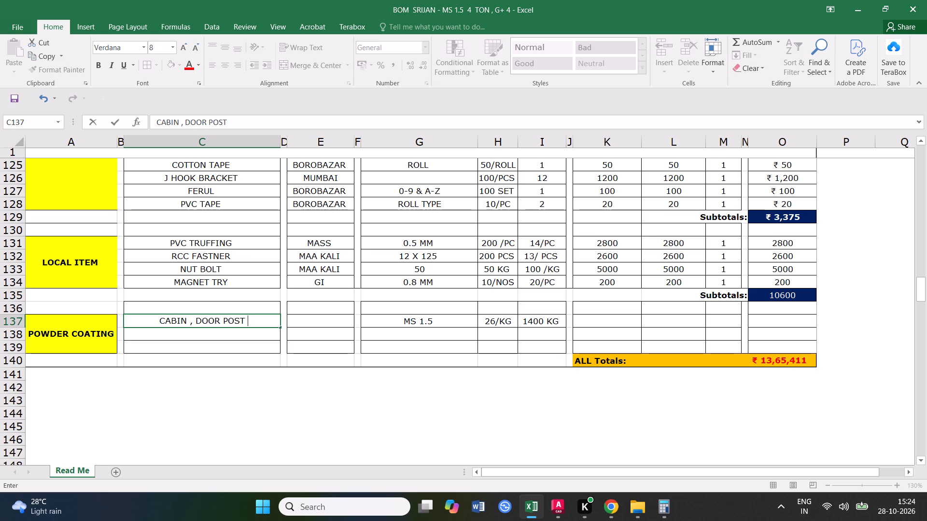
{"action": "type", "text": ","}
{"action": "key", "text": "space"}
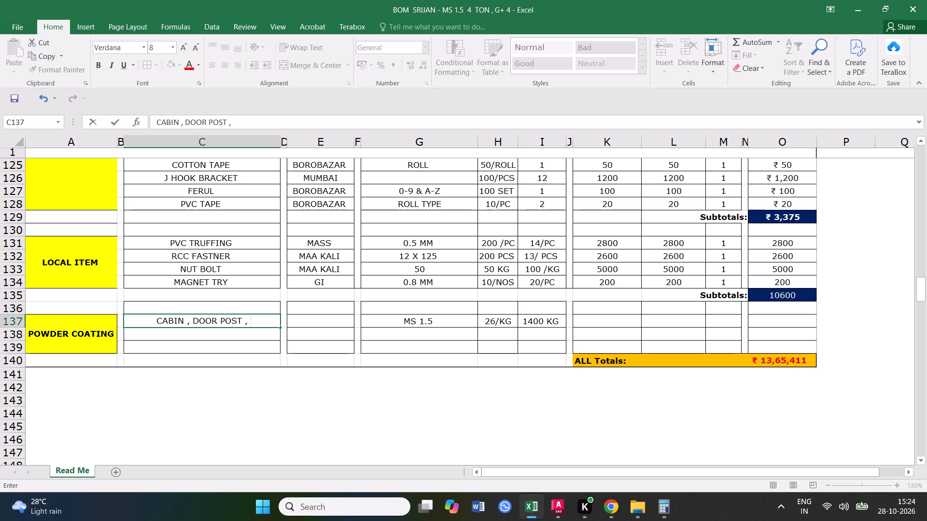
{"action": "left_click", "coordinate": [220, 321]}
{"action": "key", "text": "comma"}
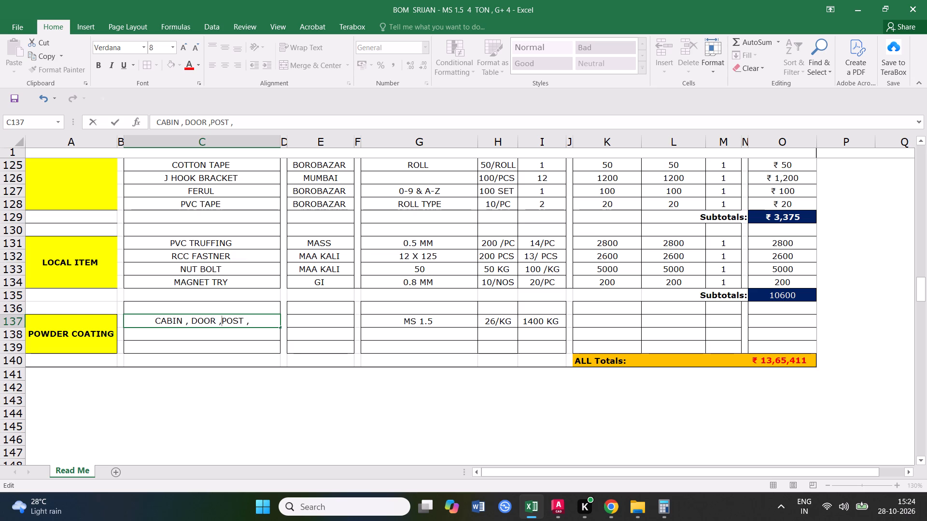
{"action": "left_click", "coordinate": [256, 319]}
{"action": "type", "text": "FECIA"}
{"action": "key", "text": "space"}
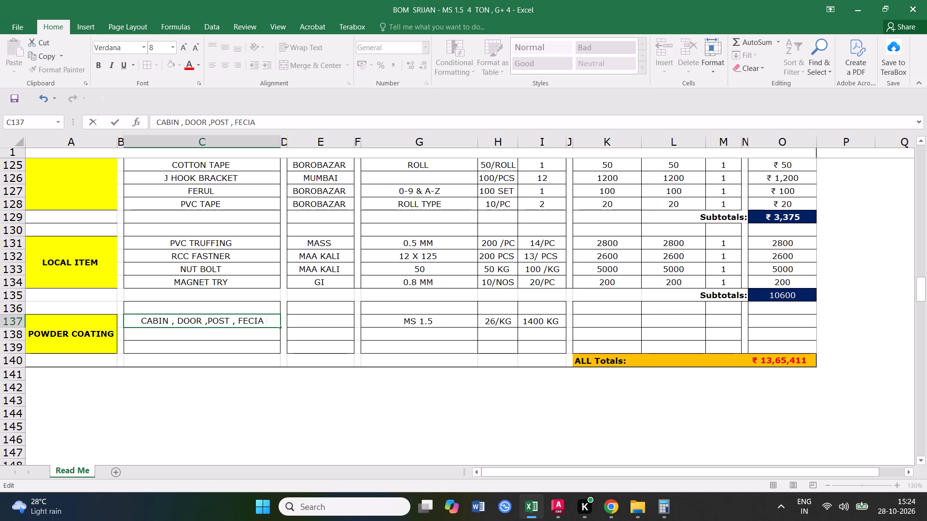
{"action": "left_click", "coordinate": [163, 331]}
{"action": "left_click", "coordinate": [241, 339]}
{"action": "left_click", "coordinate": [319, 322]}
{"action": "left_click", "coordinate": [414, 322]}
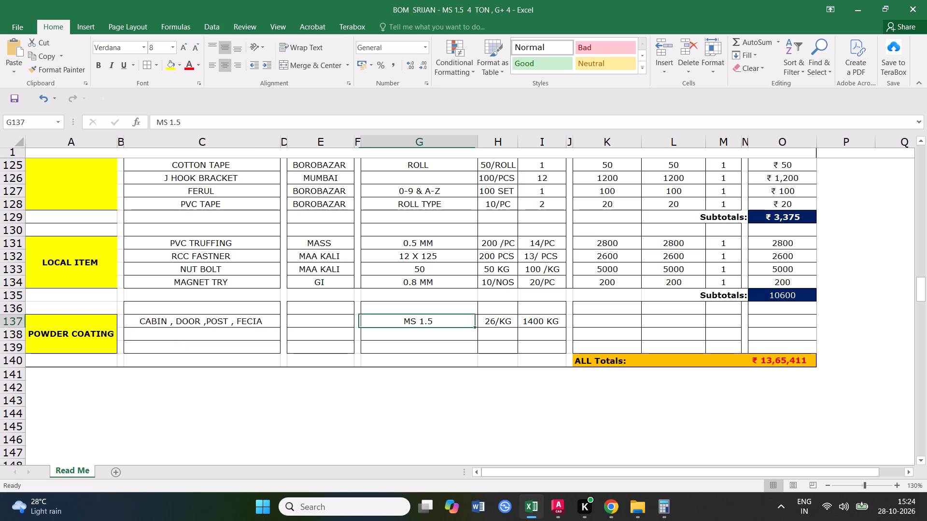
Multiply the 1400 KG quantity by the rate of 26 in Calculator.
{"action": "left_click", "coordinate": [523, 323]}
{"action": "left_click", "coordinate": [604, 320]}
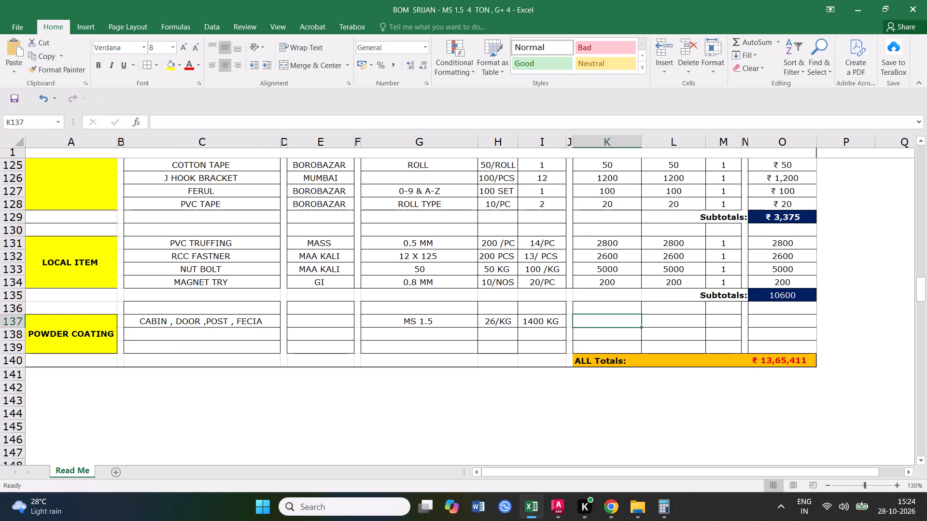
{"action": "type", "text": "1400*"}
{"action": "type", "text": "26"}
{"action": "key", "text": "Return"}
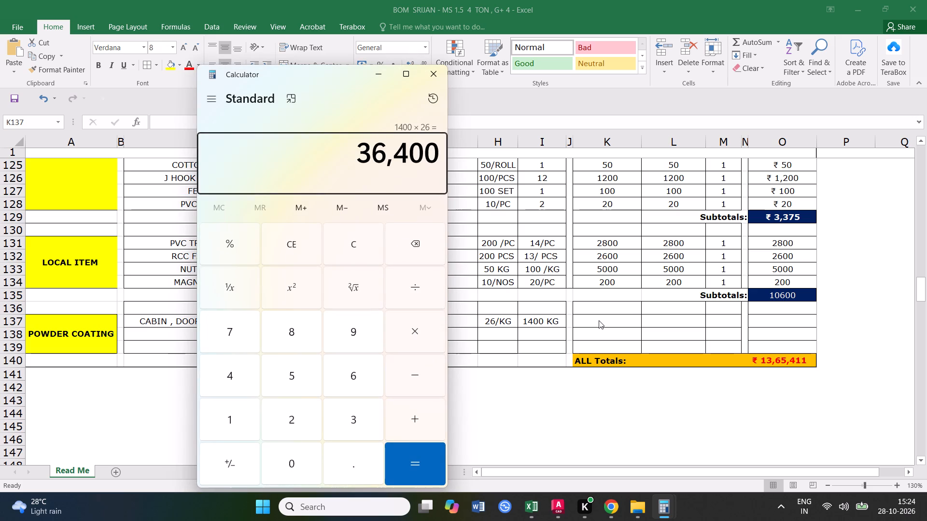
{"action": "left_click", "coordinate": [425, 78]}
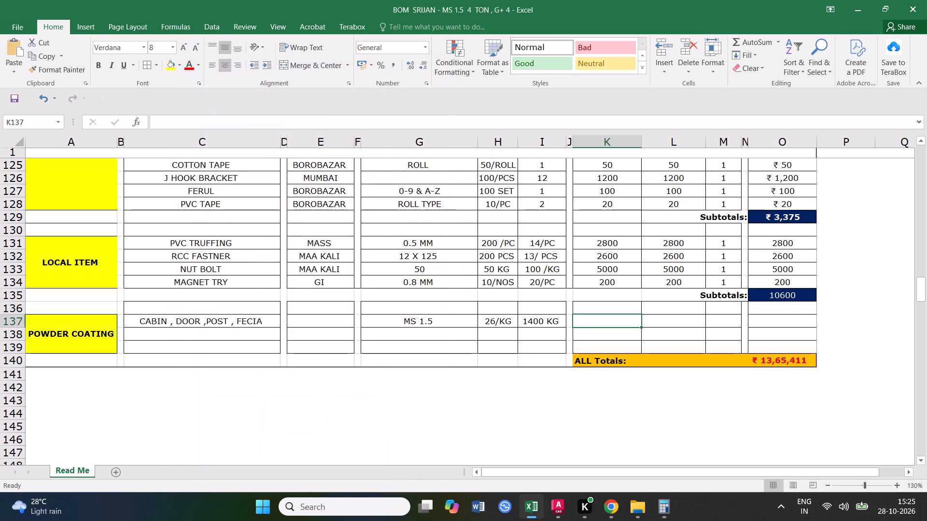
Back in the Excel workbook, enter 36400 in K137 and copy it across to L137.
{"action": "type", "text": "36400"}
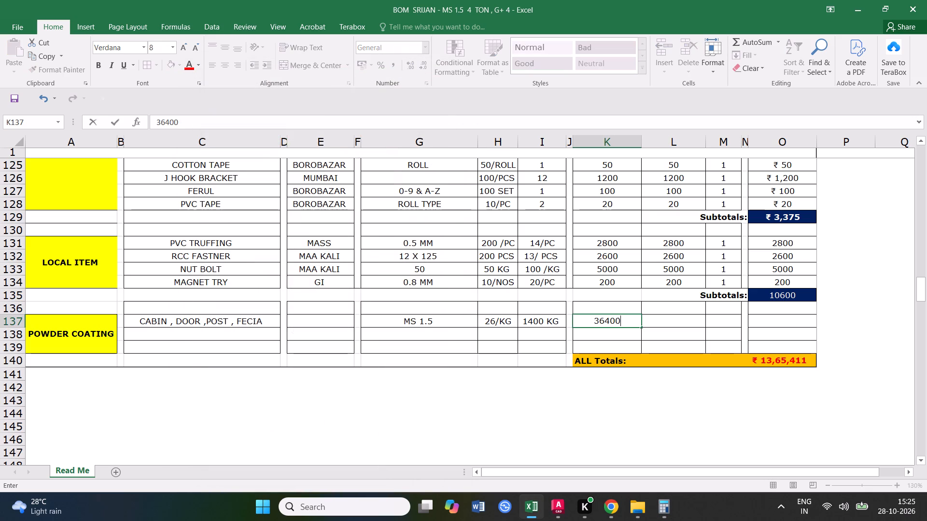
{"action": "left_click", "coordinate": [557, 336]}
{"action": "left_click", "coordinate": [618, 320]}
{"action": "left_click_drag", "start_coordinate": [640, 329], "coordinate": [682, 326]}
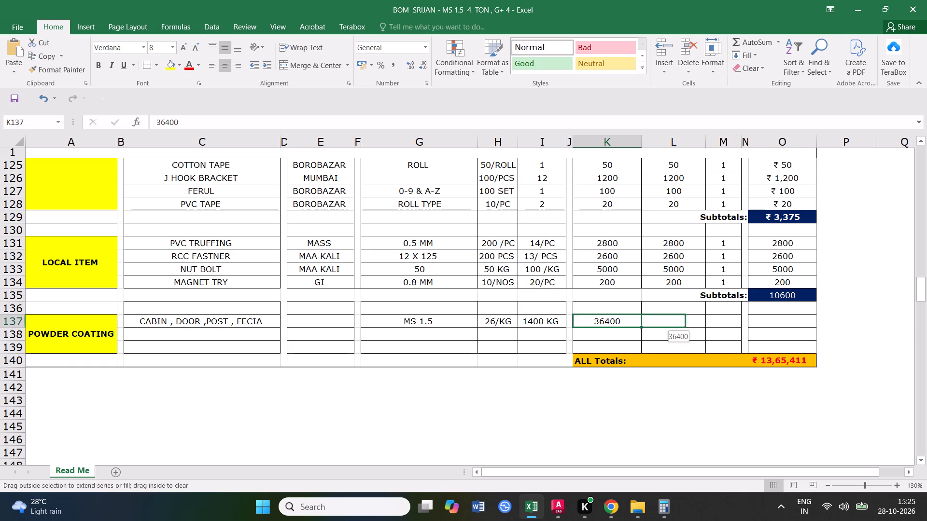
{"action": "left_click_drag", "start_coordinate": [682, 326], "coordinate": [683, 326]}
Format the PVC TRUFFING total in O131 as Currency with the ₹ symbol and 0 decimal places.
{"action": "left_click", "coordinate": [762, 322]}
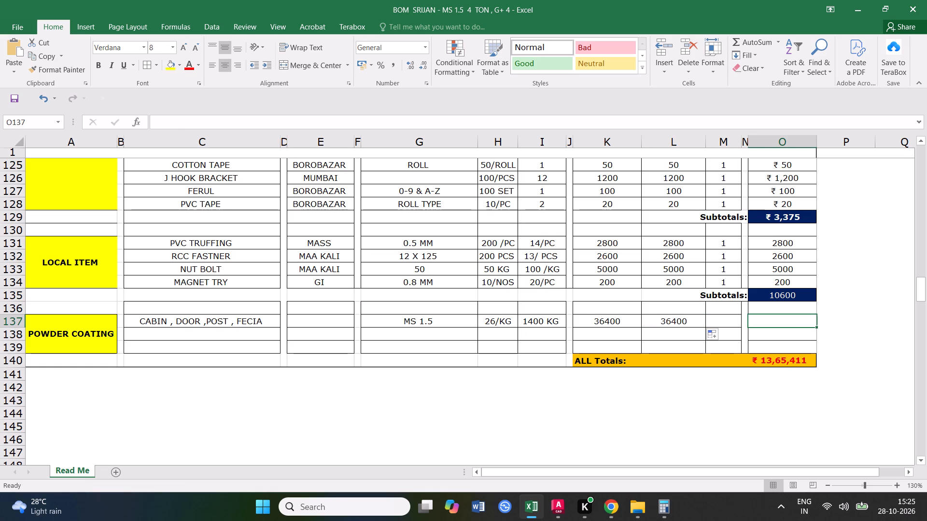
{"action": "left_click", "coordinate": [777, 245]}
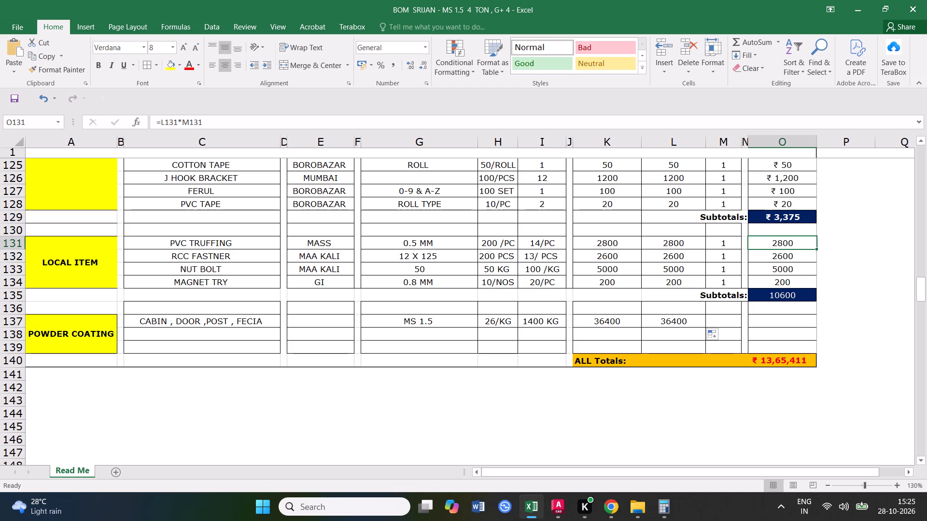
{"action": "left_click", "coordinate": [765, 319]}
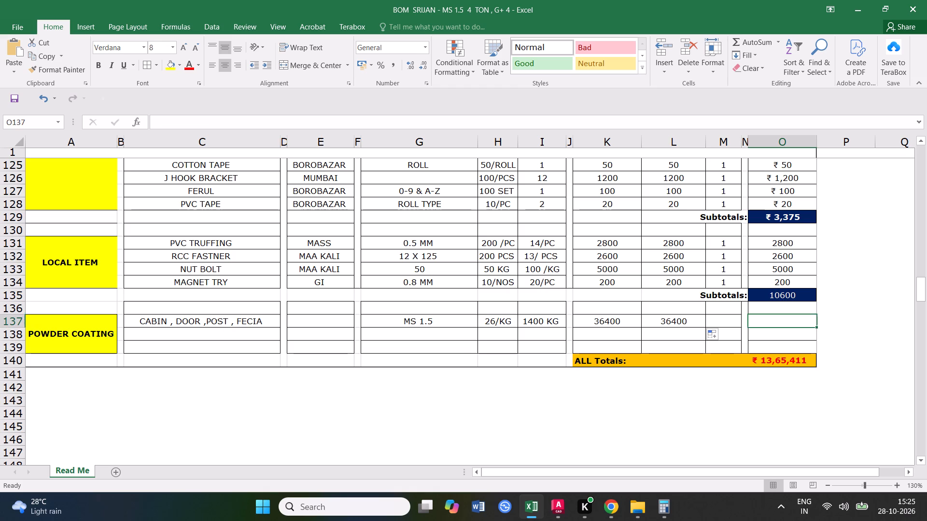
{"action": "right_click", "coordinate": [772, 242]}
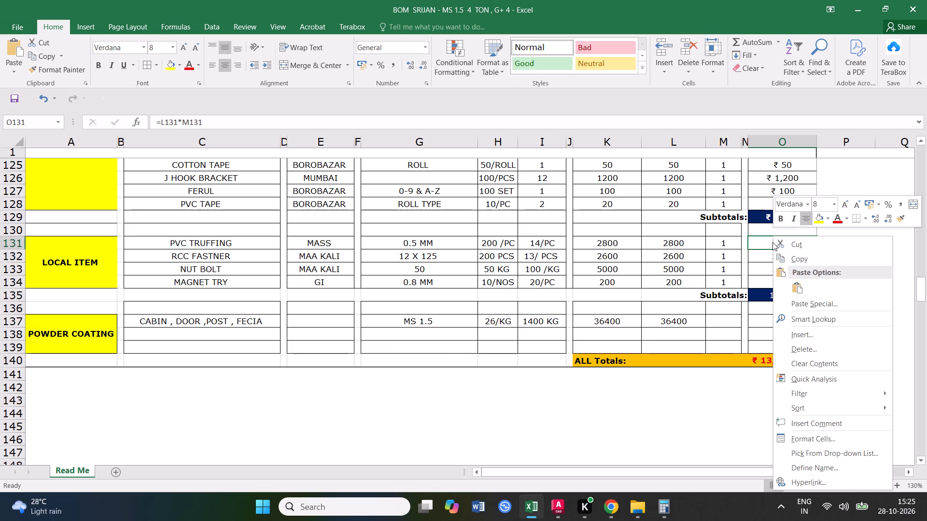
{"action": "left_click", "coordinate": [804, 438]}
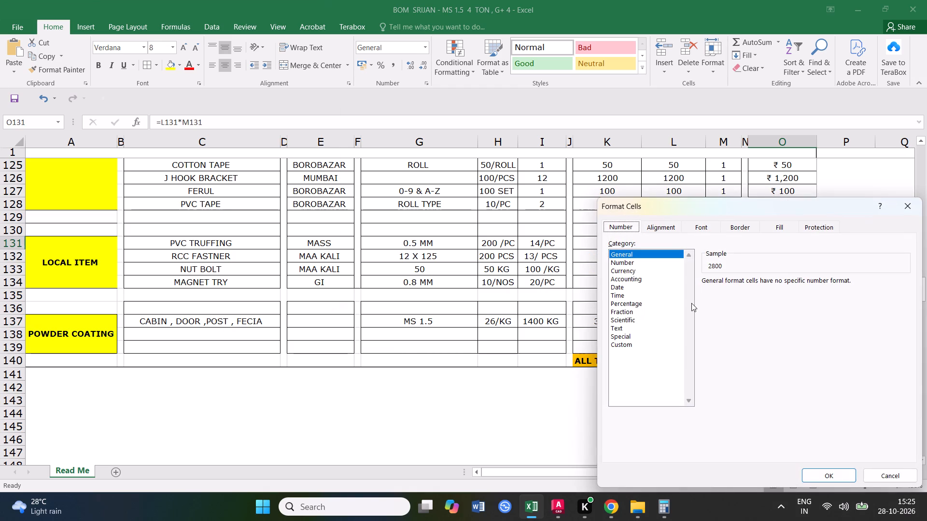
{"action": "left_click", "coordinate": [626, 269]}
{"action": "left_click", "coordinate": [787, 283]}
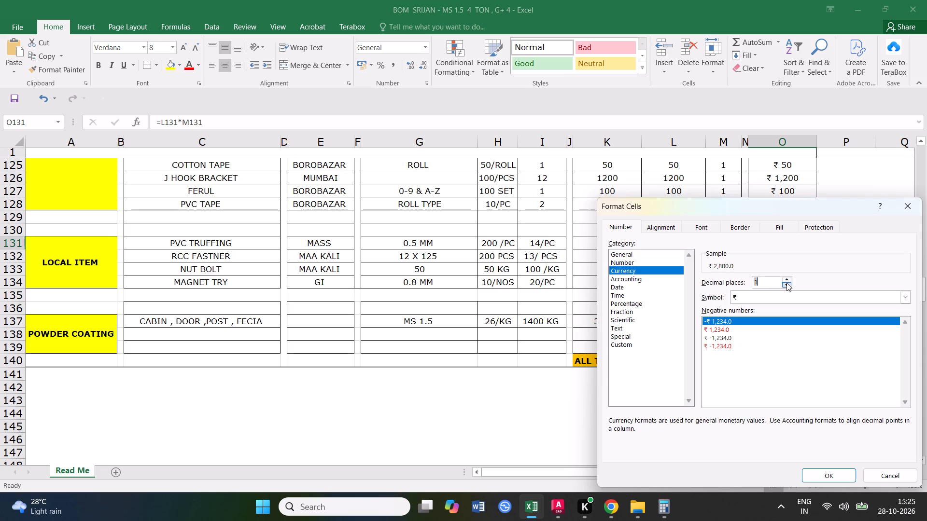
{"action": "left_click", "coordinate": [820, 467]}
{"action": "left_click", "coordinate": [827, 475]}
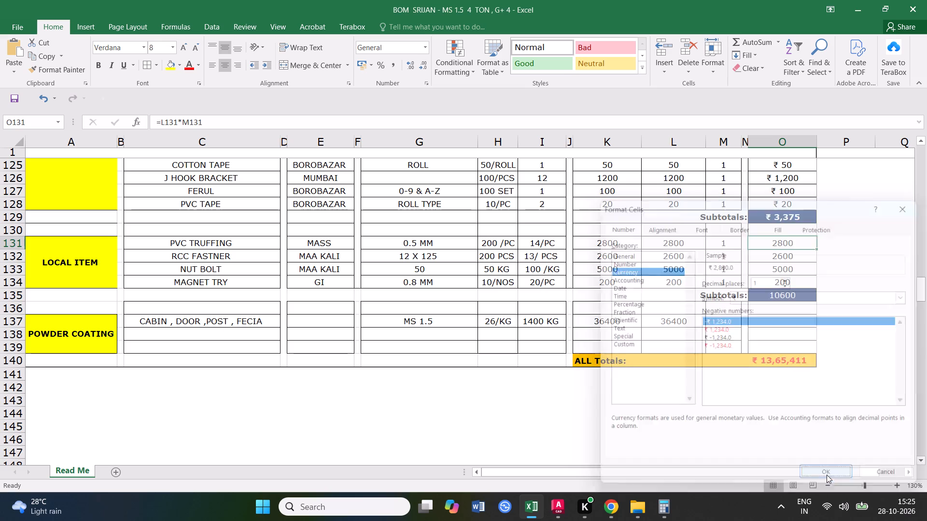
{"action": "left_click", "coordinate": [785, 256]}
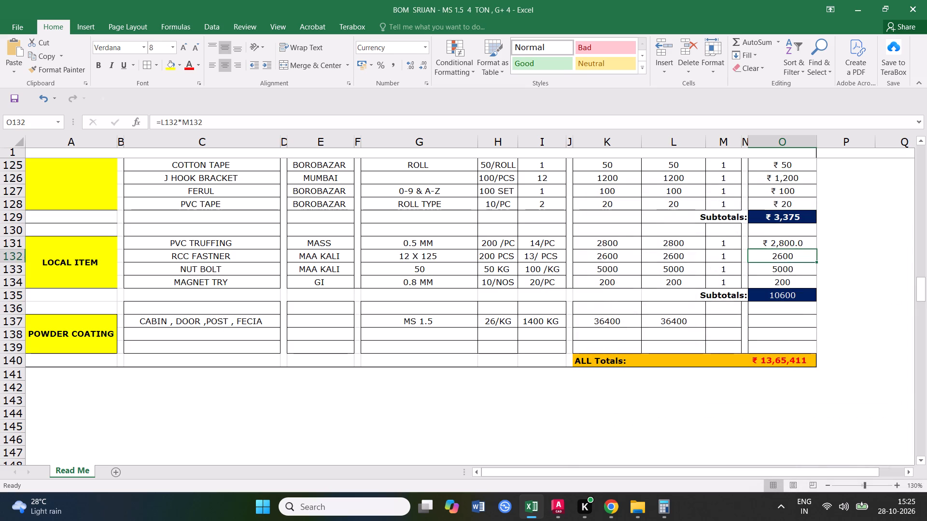
{"action": "left_click", "coordinate": [785, 242]}
{"action": "right_click", "coordinate": [785, 242]}
{"action": "left_click", "coordinate": [820, 435]}
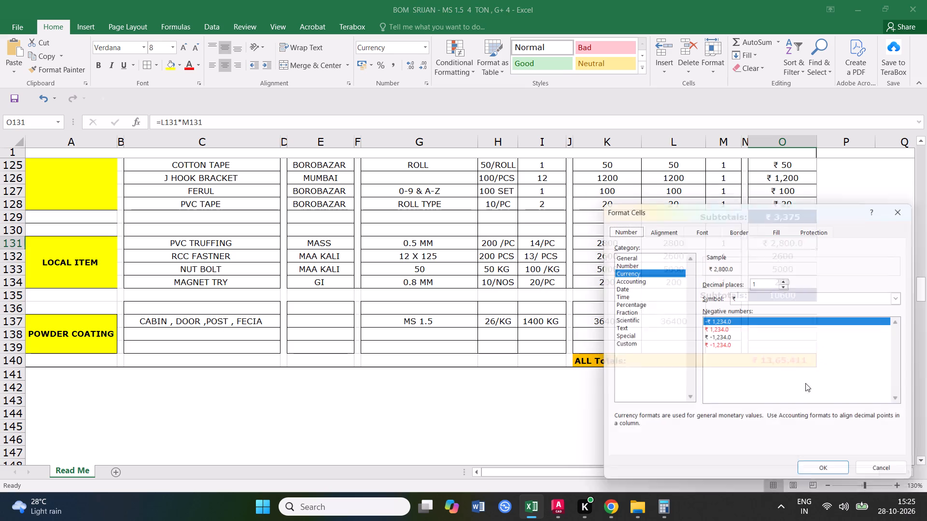
{"action": "left_click", "coordinate": [785, 280]}
{"action": "double_click", "coordinate": [787, 283]}
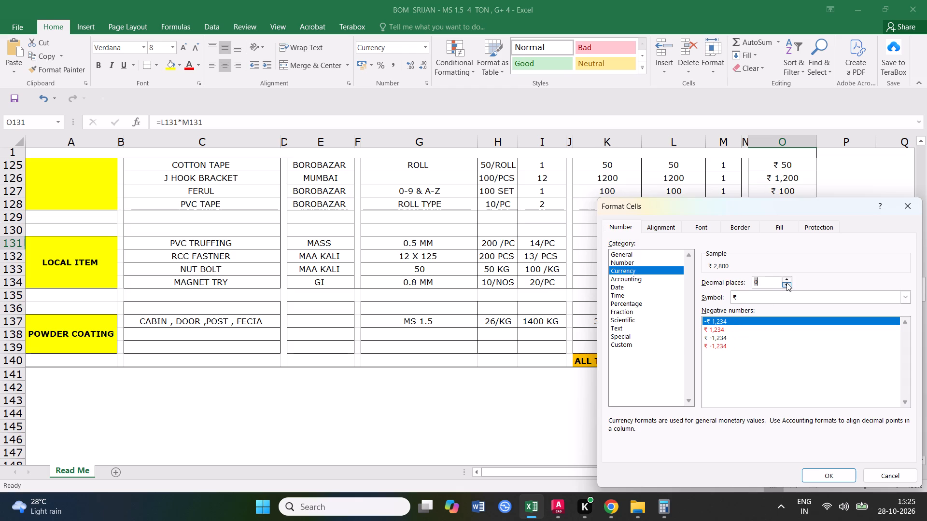
{"action": "left_click", "coordinate": [829, 474]}
Format the RCC FASTNER total in O132 as Currency with the ₹ symbol and 0 decimal places.
{"action": "left_click", "coordinate": [776, 259]}
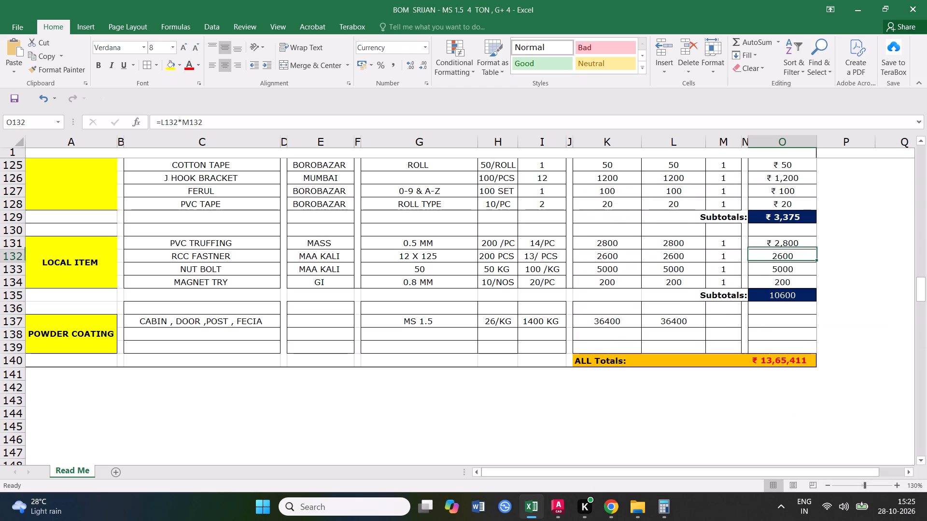
{"action": "right_click", "coordinate": [776, 259]}
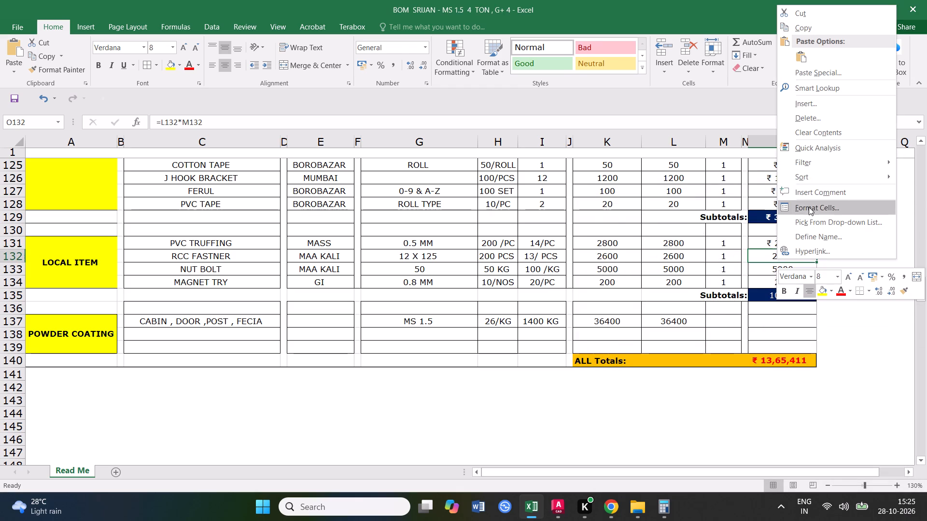
{"action": "left_click", "coordinate": [811, 208]}
{"action": "left_click", "coordinate": [629, 127]}
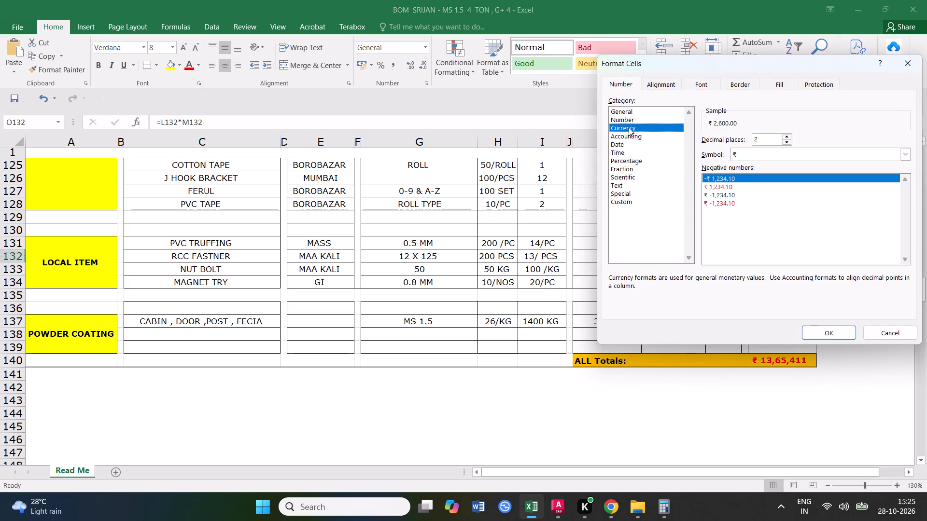
{"action": "left_click", "coordinate": [782, 137]}
{"action": "left_click", "coordinate": [784, 139]}
{"action": "triple_click", "coordinate": [787, 142]}
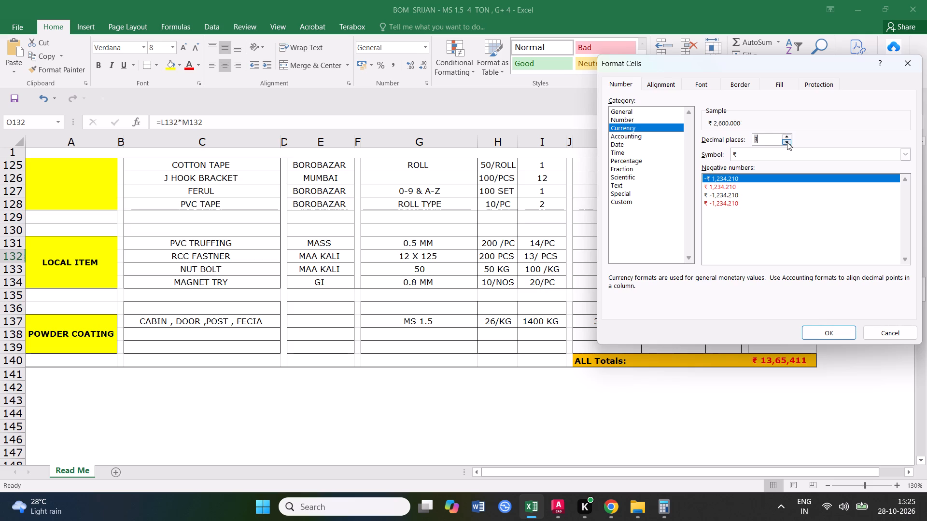
{"action": "left_click", "coordinate": [787, 142]}
{"action": "left_click", "coordinate": [822, 326]}
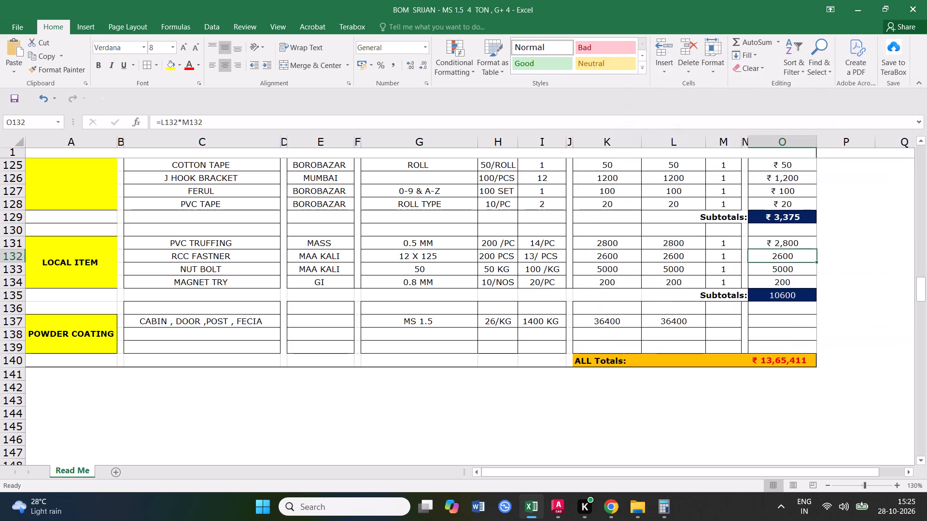
Format the NUT BOLT total in O133 as Currency with the ₹ symbol and 0 decimal places.
{"action": "left_click", "coordinate": [782, 271]}
{"action": "right_click", "coordinate": [782, 271]}
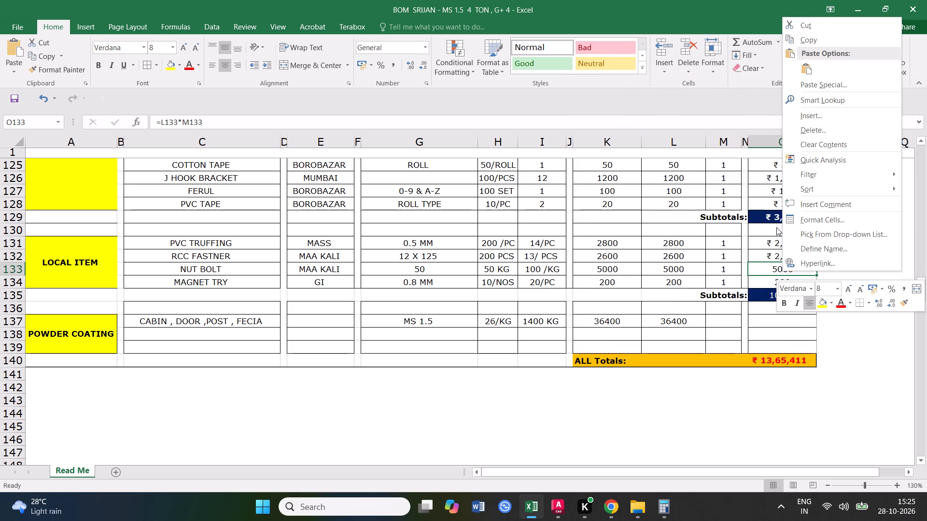
{"action": "left_click", "coordinate": [821, 217]}
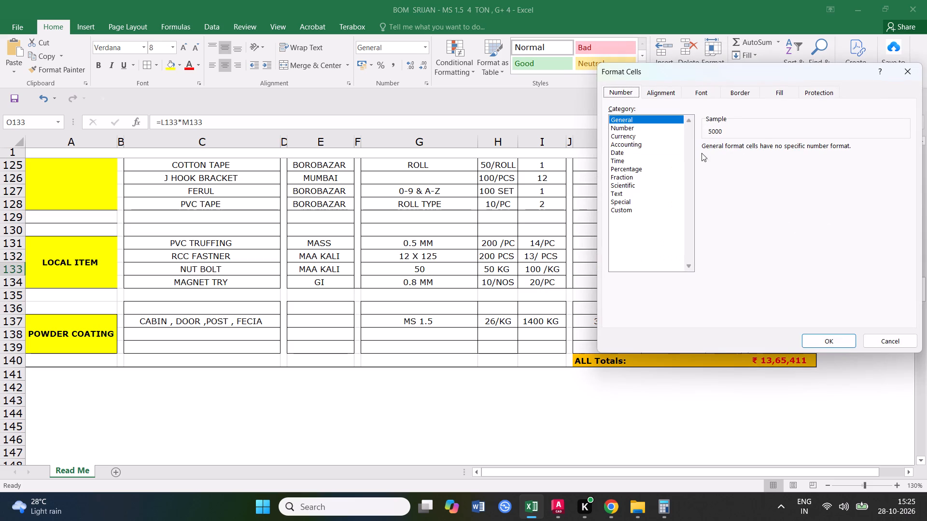
{"action": "left_click", "coordinate": [632, 135]}
{"action": "double_click", "coordinate": [789, 148]}
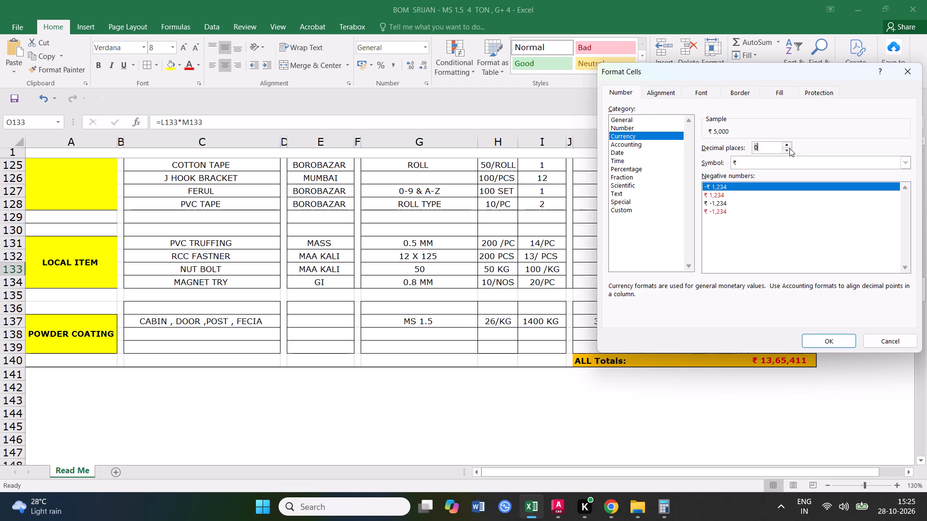
{"action": "left_click", "coordinate": [823, 340]}
Format the MAGNET TRY total in O134 as Currency with the ₹ symbol and 0 decimal places.
{"action": "left_click", "coordinate": [781, 282]}
{"action": "right_click", "coordinate": [781, 282]}
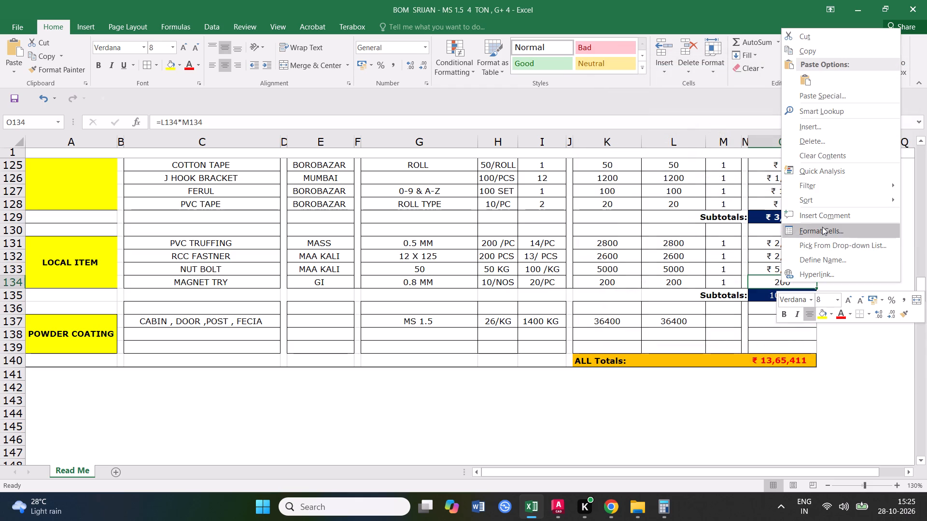
{"action": "left_click", "coordinate": [824, 227]}
{"action": "left_click", "coordinate": [622, 150]}
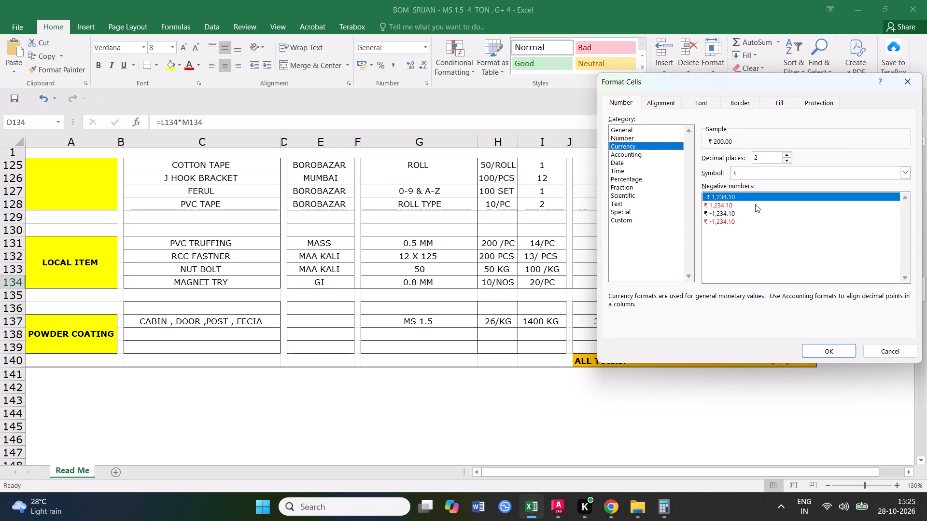
{"action": "left_click", "coordinate": [791, 160]}
{"action": "left_click", "coordinate": [787, 161]}
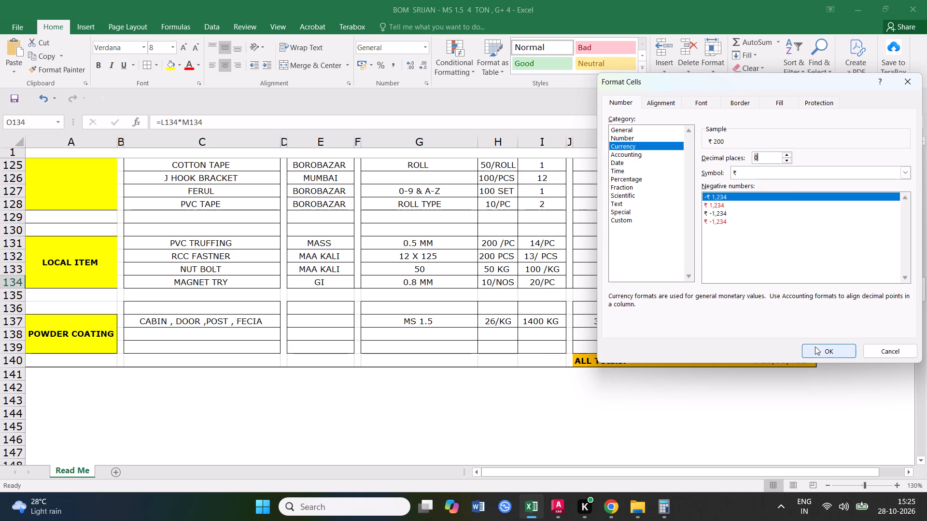
{"action": "left_click", "coordinate": [818, 350]}
Format the LOCAL ITEM subtotal in O135 as Currency with the ₹ symbol and 0 decimal places.
{"action": "left_click", "coordinate": [782, 294]}
{"action": "right_click", "coordinate": [782, 294]}
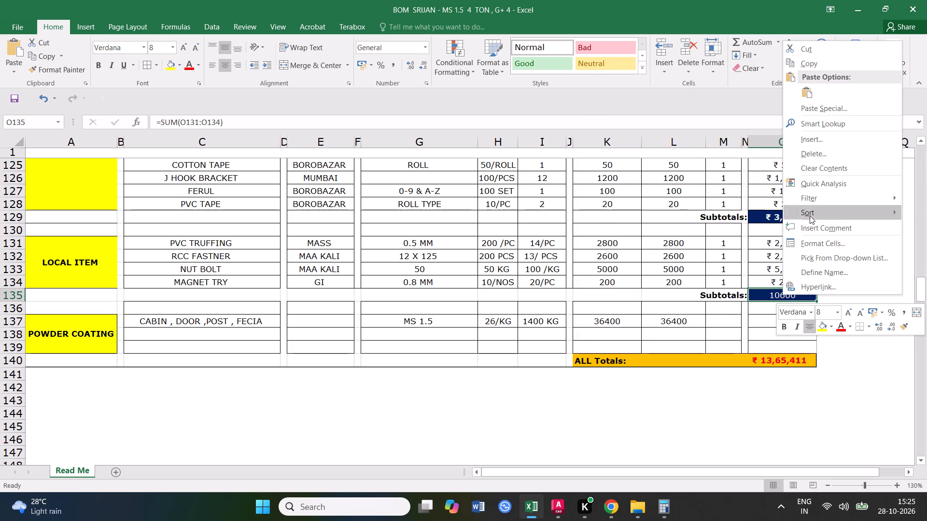
{"action": "left_click", "coordinate": [818, 245]}
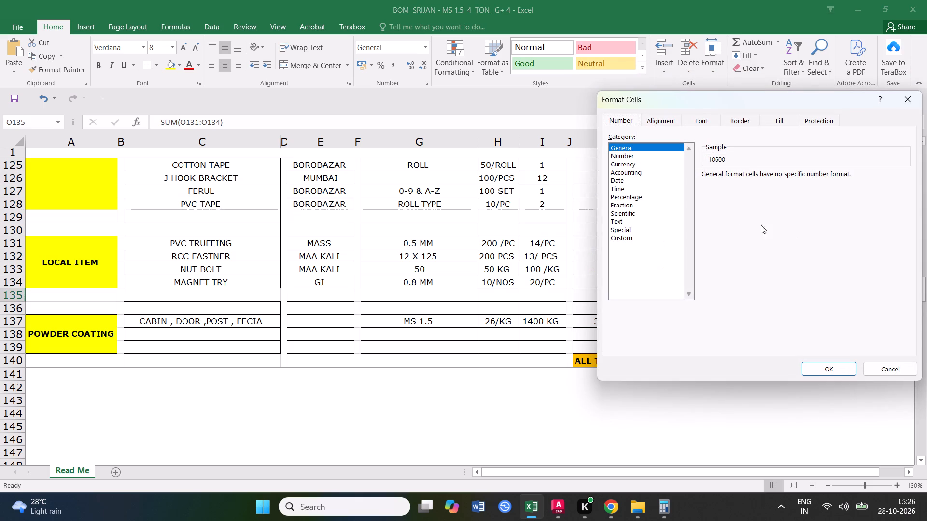
{"action": "left_click", "coordinate": [624, 163]}
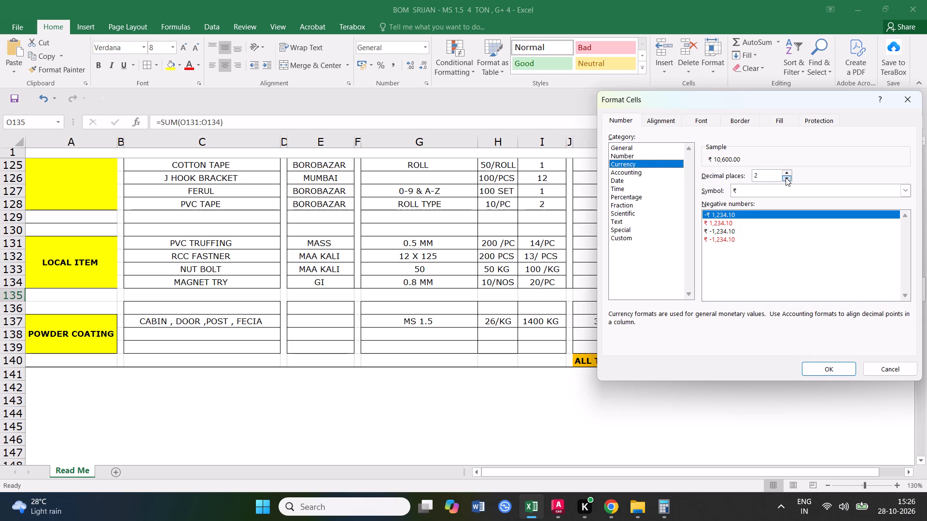
{"action": "double_click", "coordinate": [787, 178]}
{"action": "left_click", "coordinate": [823, 365]}
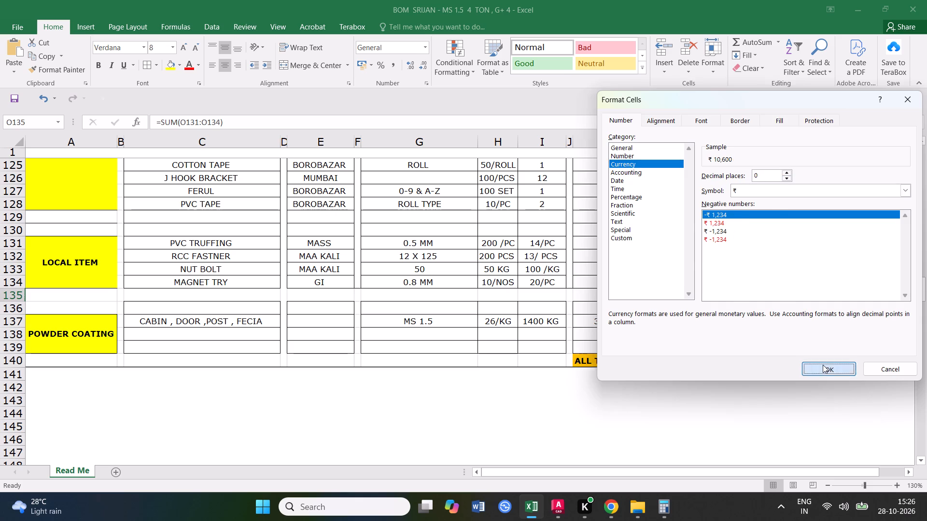
{"action": "left_click", "coordinate": [645, 298]}
Make the LOCAL ITEM subtotal in O135 bold.
{"action": "left_click", "coordinate": [790, 295]}
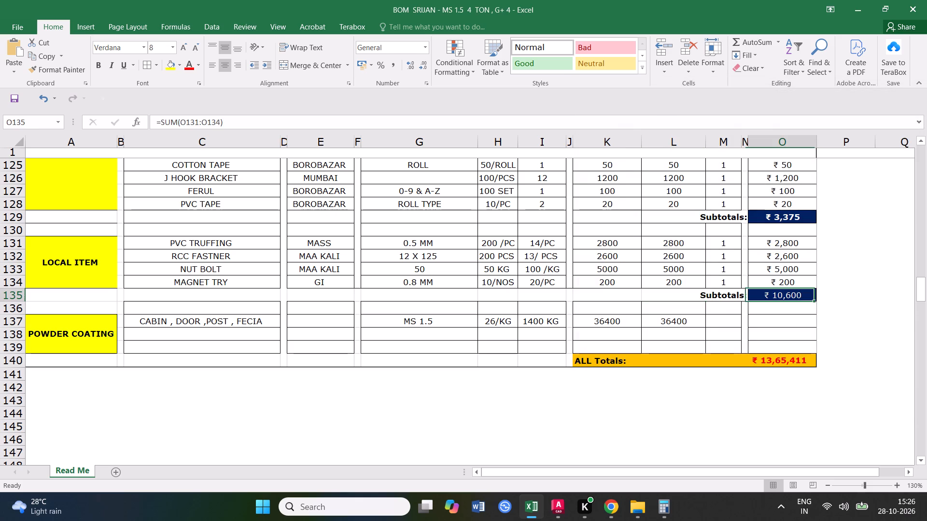
{"action": "left_click", "coordinate": [97, 66]}
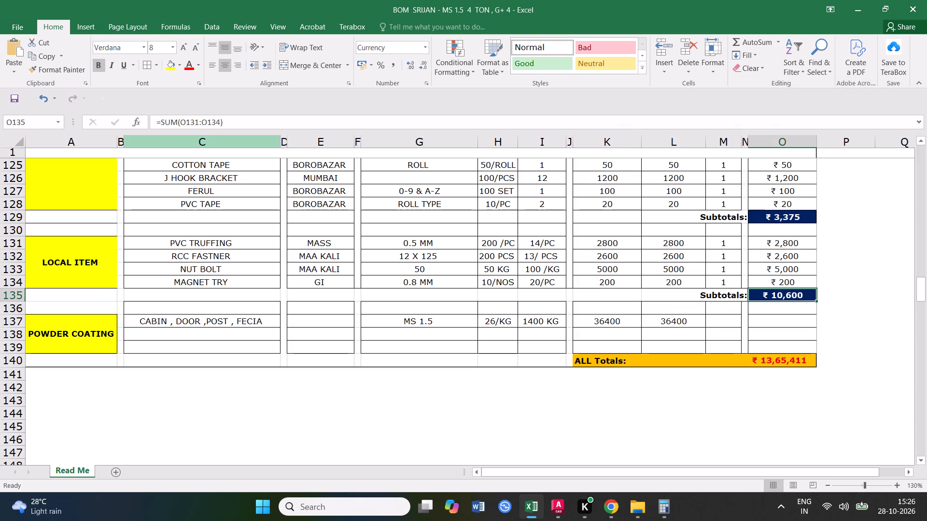
Format the POWDER COATING total cell O137 as Currency with the ₹ symbol and 0 decimal places.
{"action": "left_click", "coordinate": [775, 359]}
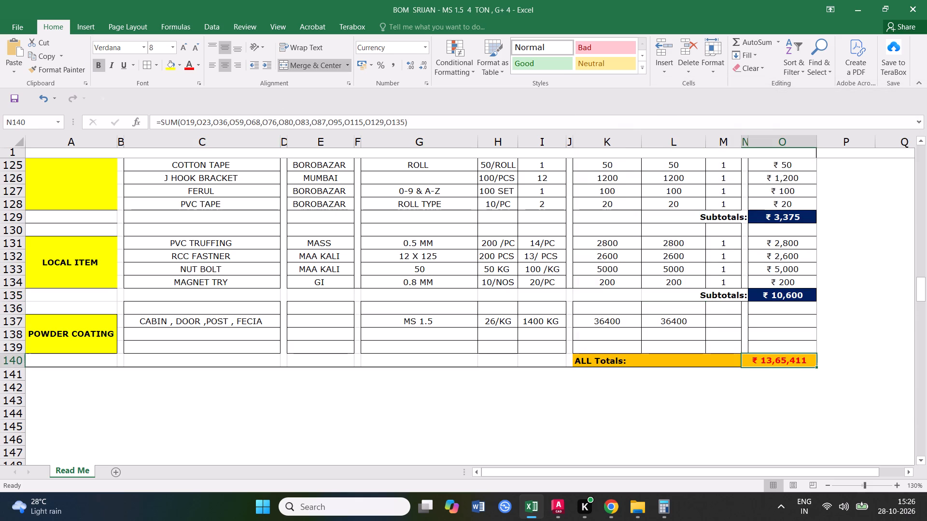
{"action": "left_click", "coordinate": [769, 322]}
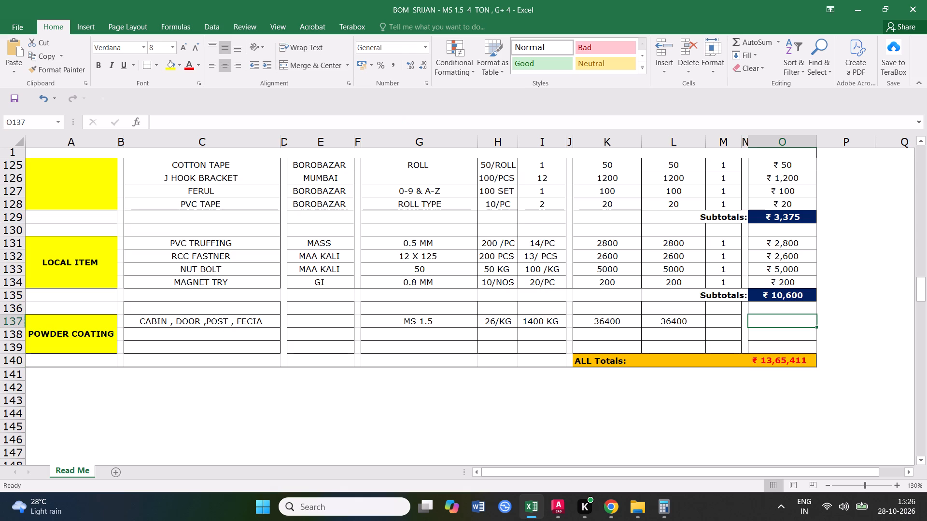
{"action": "right_click", "coordinate": [765, 322]}
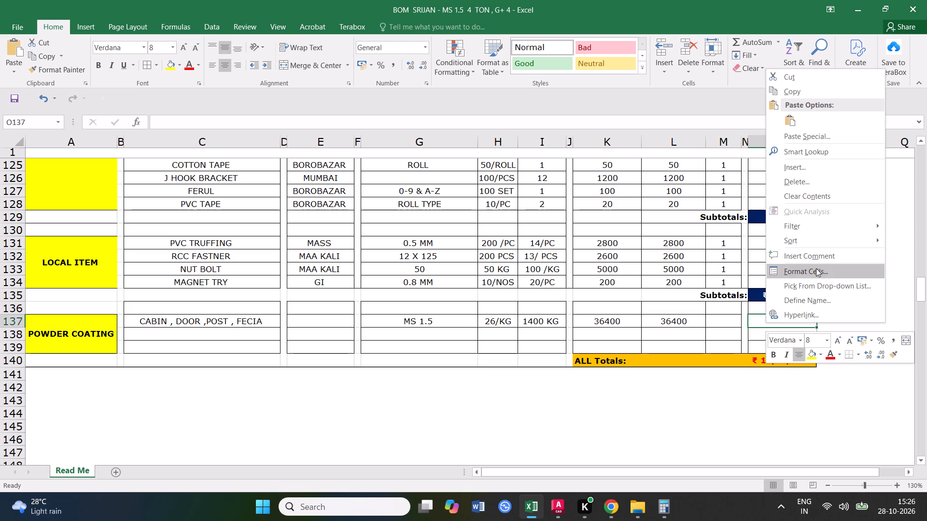
{"action": "left_click", "coordinate": [812, 269]}
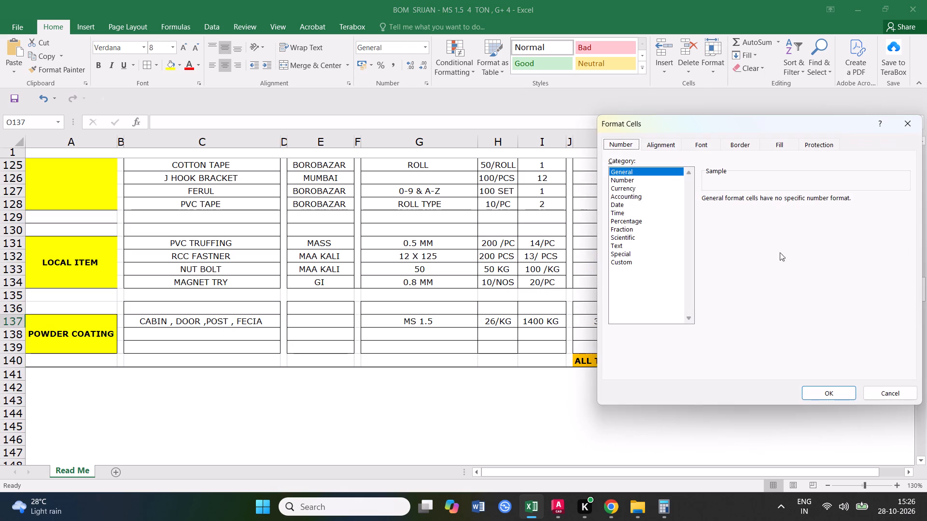
{"action": "left_click", "coordinate": [625, 188]}
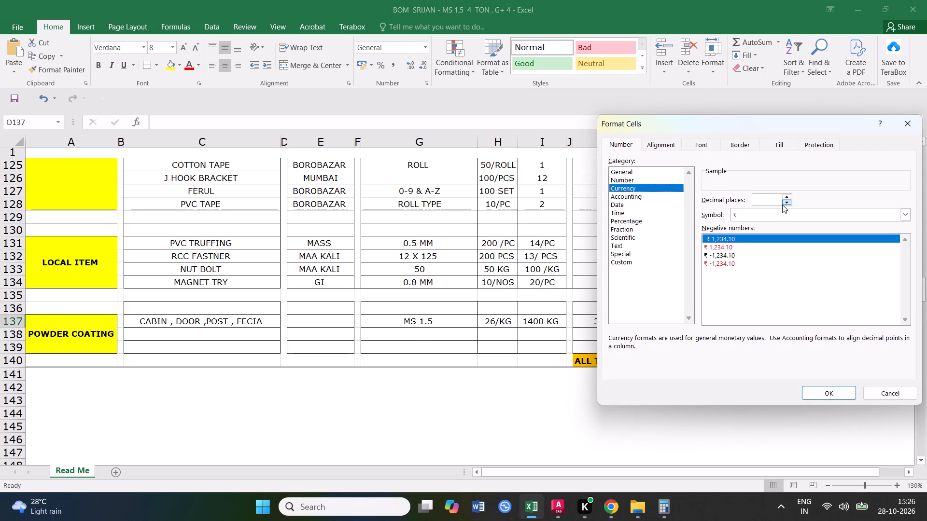
{"action": "left_click", "coordinate": [784, 203]}
{"action": "left_click", "coordinate": [784, 203]}
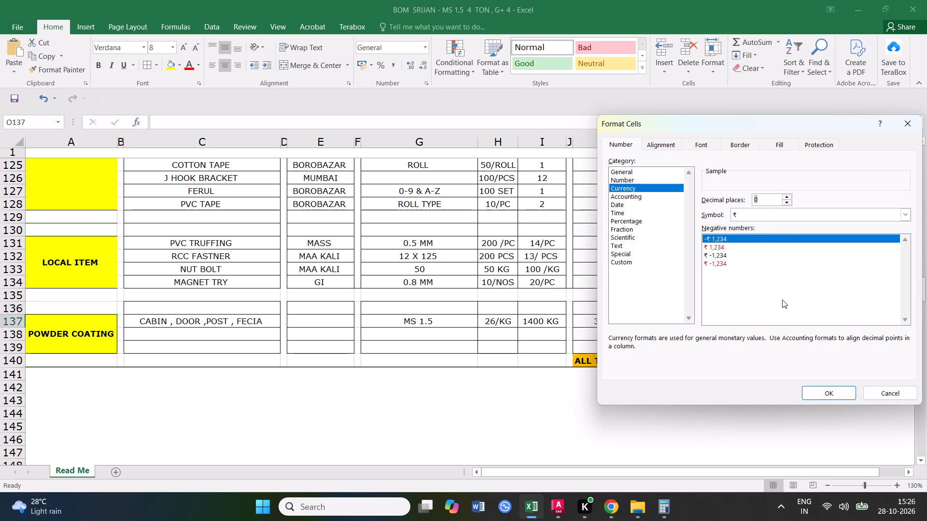
{"action": "left_click", "coordinate": [832, 386]}
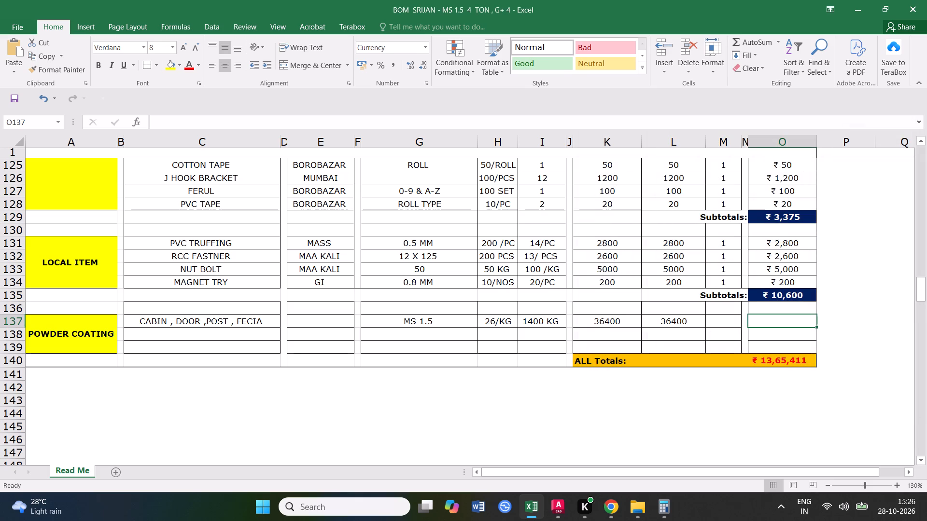
Enter 36400 as the POWDER COATING total in O137.
{"action": "type", "text": "36400"}
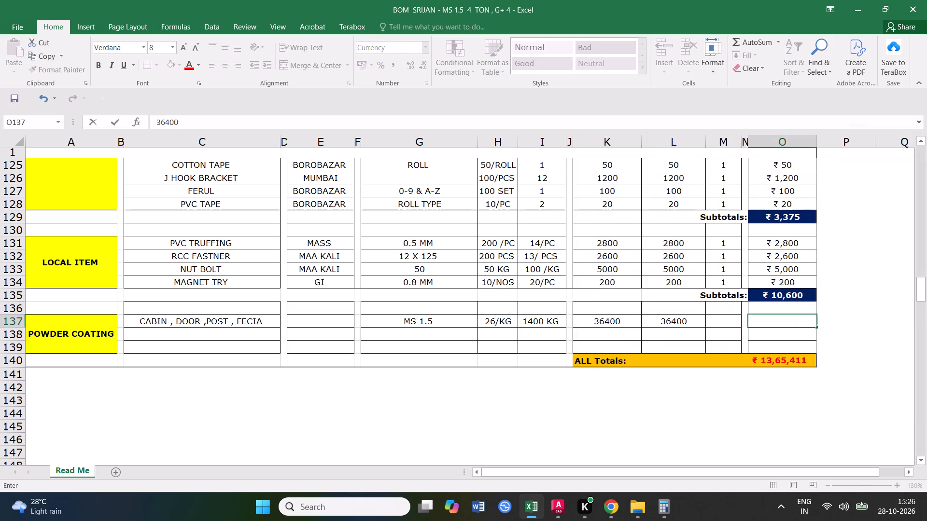
{"action": "left_click", "coordinate": [553, 302]}
Change the font colour of the POWDER COATING total in O137 to black.
{"action": "left_click", "coordinate": [782, 323]}
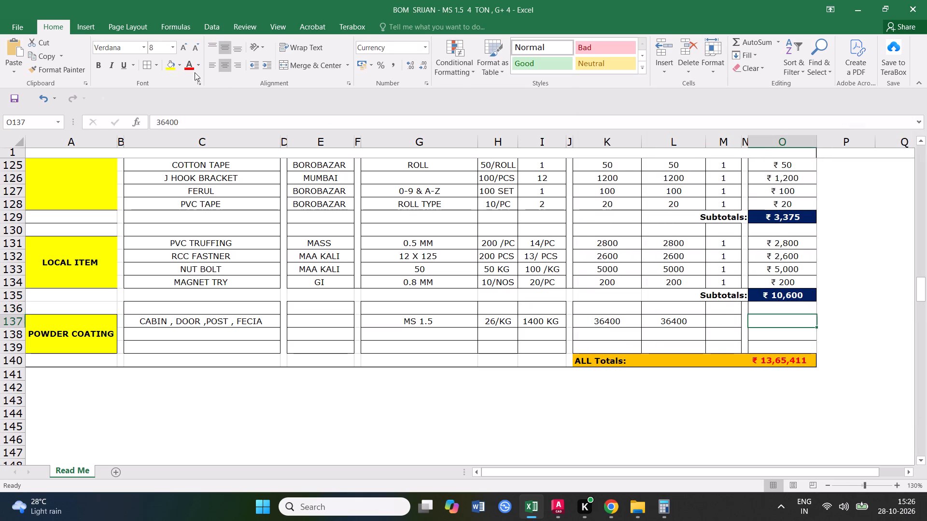
{"action": "left_click", "coordinate": [197, 68]}
{"action": "left_click", "coordinate": [198, 105]}
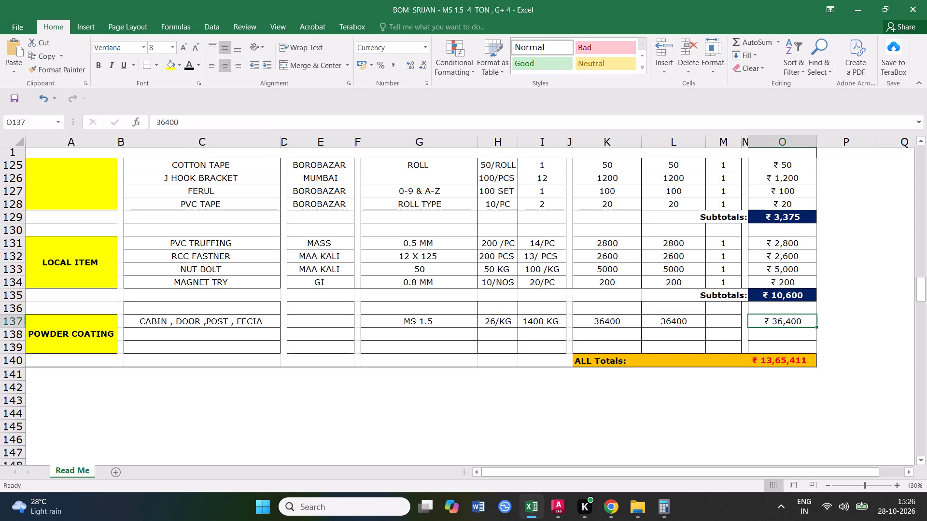
{"action": "left_click", "coordinate": [651, 334]}
{"action": "left_click", "coordinate": [778, 330]}
{"action": "left_click", "coordinate": [394, 329]}
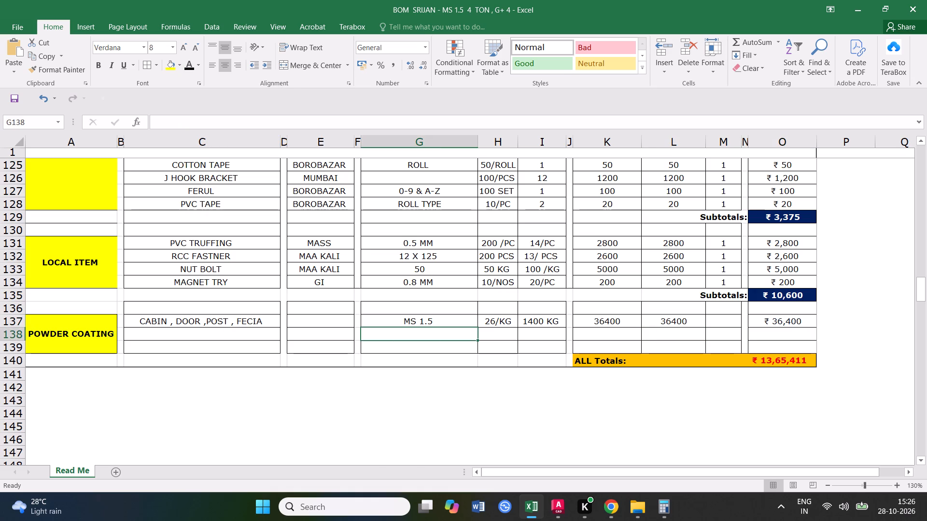
Make the amount in O137 bold and fill it down into O138 as the POWDER COATING subtotal.
{"action": "left_click", "coordinate": [792, 324]}
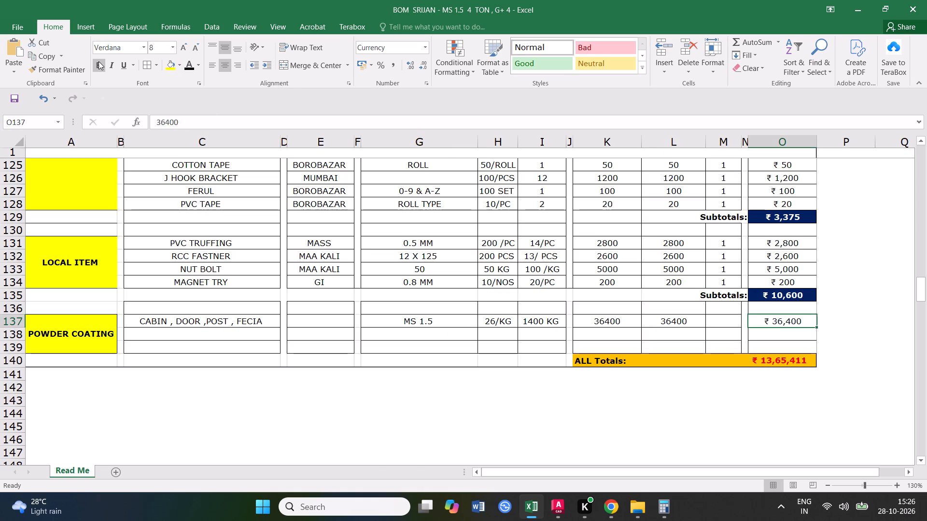
{"action": "left_click", "coordinate": [98, 61]}
{"action": "left_click", "coordinate": [767, 334]}
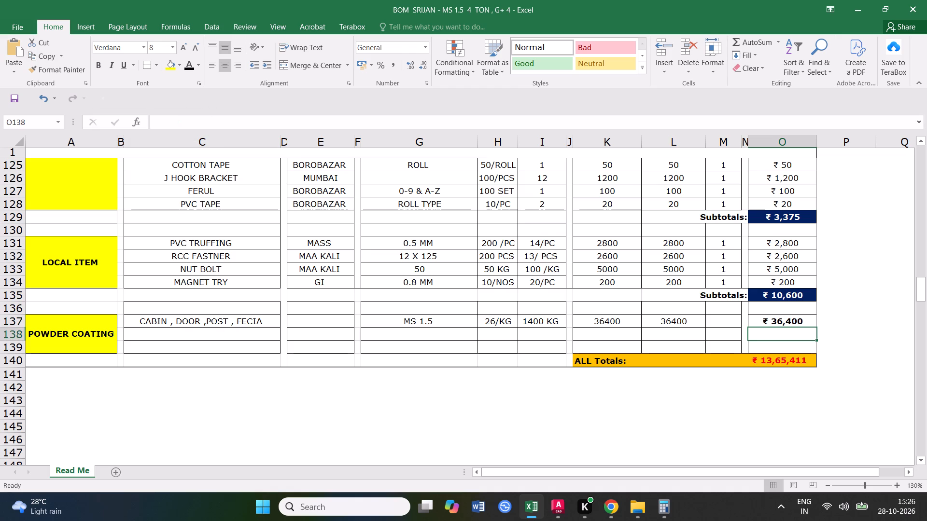
{"action": "left_click", "coordinate": [807, 326]}
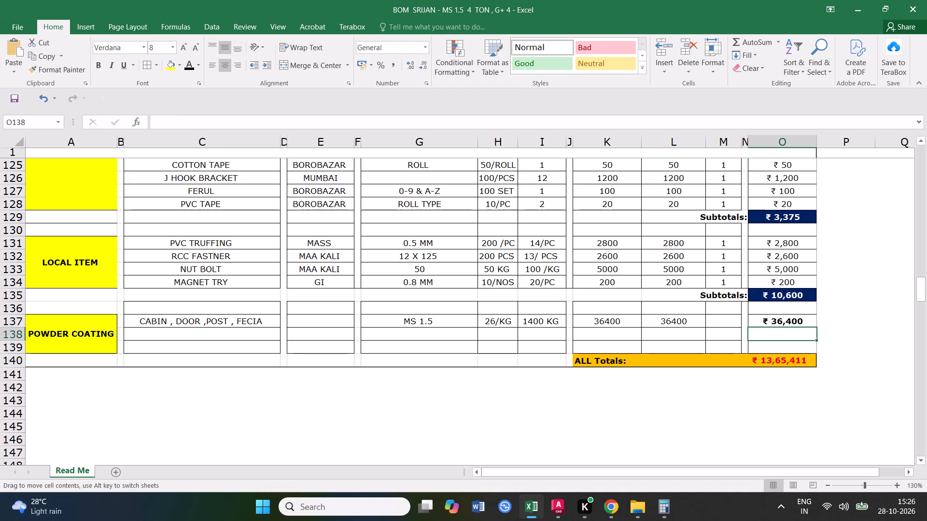
{"action": "left_click", "coordinate": [808, 323]}
{"action": "left_click_drag", "start_coordinate": [815, 327], "coordinate": [812, 338]}
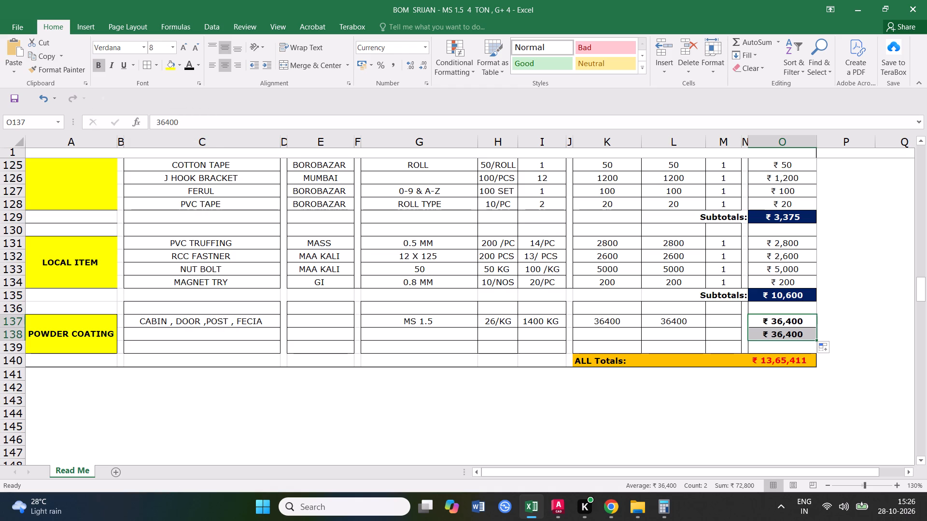
{"action": "left_click", "coordinate": [764, 336]}
Remove the bold formatting from the POWDER COATING item total in O137.
{"action": "left_click", "coordinate": [771, 323]}
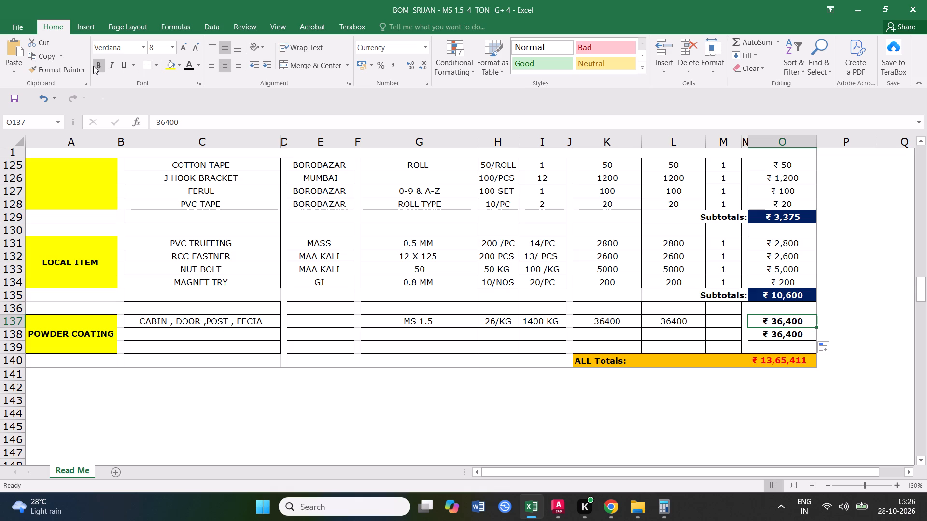
{"action": "left_click", "coordinate": [93, 66]}
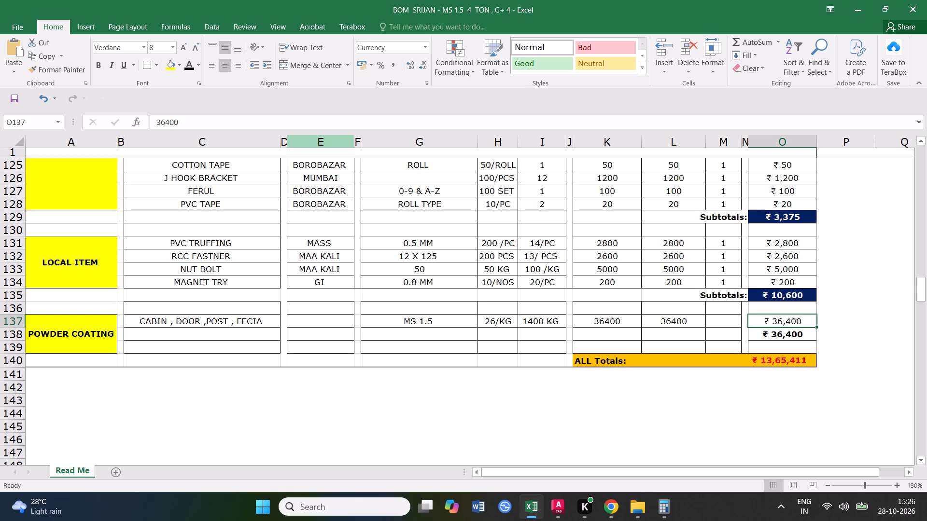
Copy the text "Subtotals:" from the label cell M129.
{"action": "left_click", "coordinate": [704, 215]}
{"action": "left_click", "coordinate": [724, 218]}
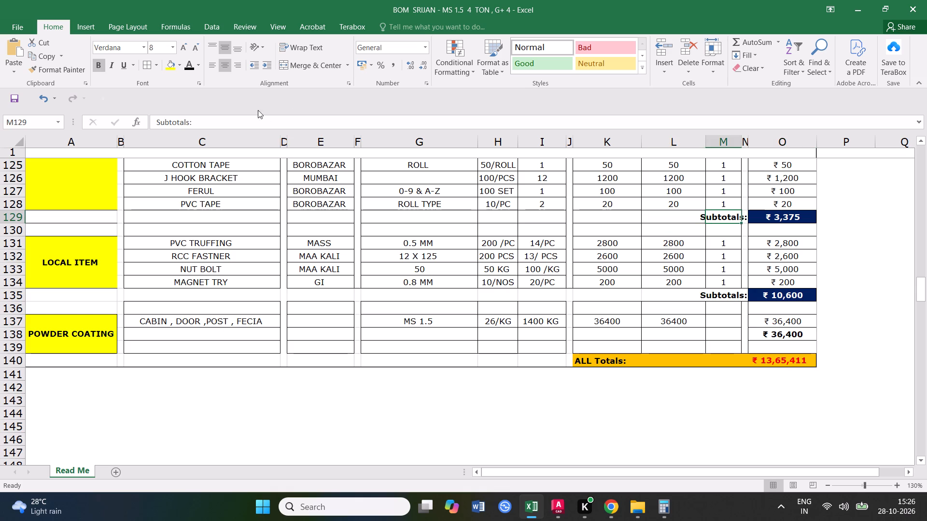
{"action": "left_click_drag", "start_coordinate": [201, 123], "coordinate": [137, 123]}
{"action": "key", "text": "ctrl+c"}
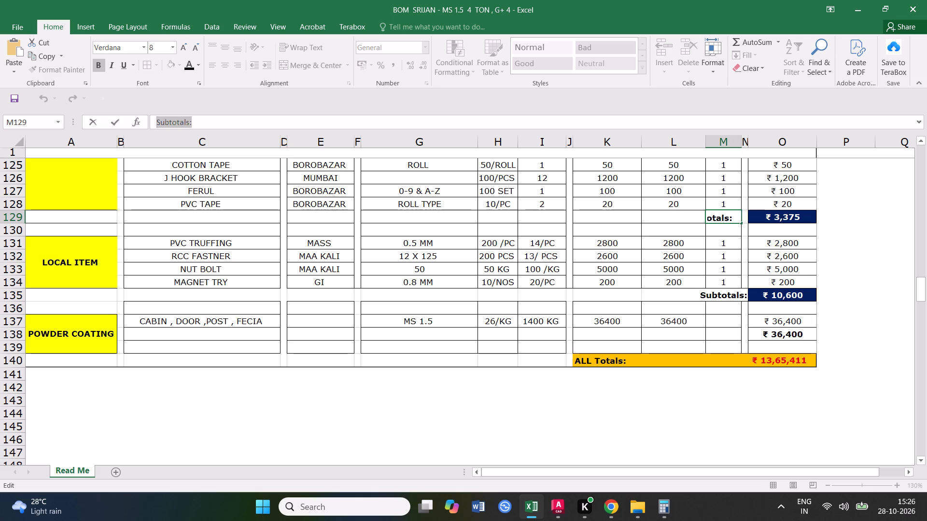
Merge and center cells E138 through M138 in the POWDER COATING section.
{"action": "left_click_drag", "start_coordinate": [136, 333], "coordinate": [365, 335]}
{"action": "left_click", "coordinate": [295, 339]}
{"action": "left_click_drag", "start_coordinate": [317, 338], "coordinate": [331, 340]}
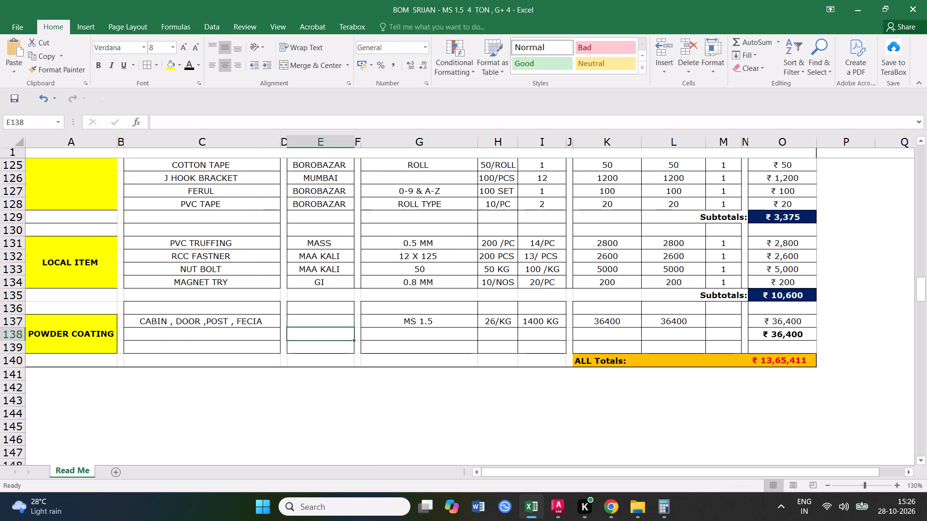
{"action": "left_click_drag", "start_coordinate": [331, 340], "coordinate": [716, 335]}
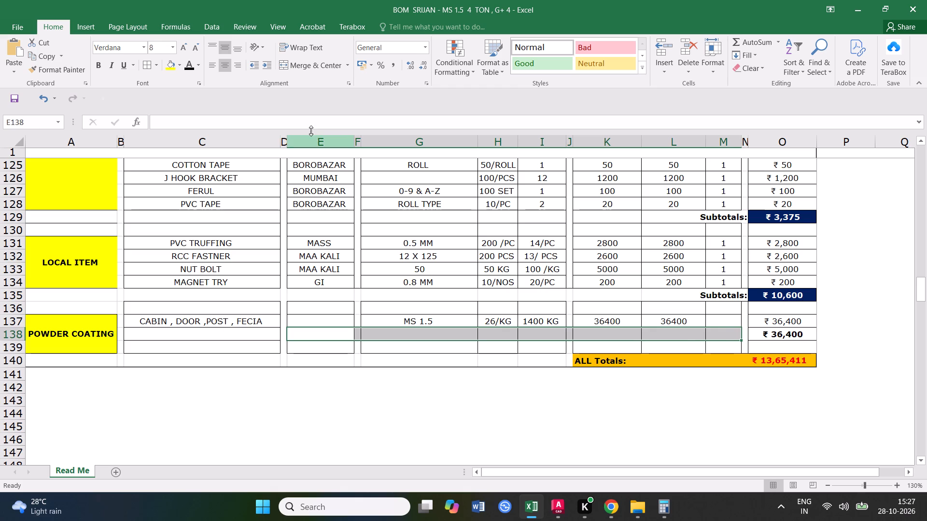
{"action": "left_click", "coordinate": [307, 65]}
{"action": "left_click", "coordinate": [487, 348]}
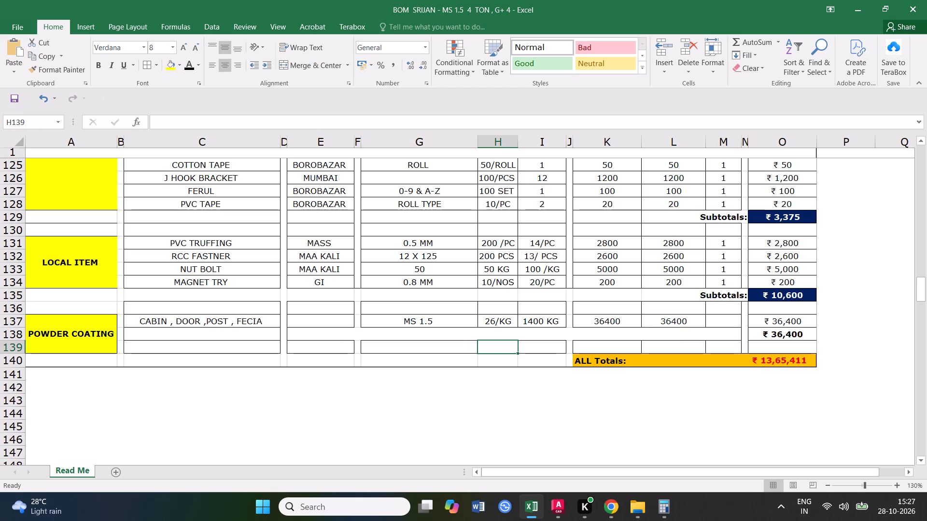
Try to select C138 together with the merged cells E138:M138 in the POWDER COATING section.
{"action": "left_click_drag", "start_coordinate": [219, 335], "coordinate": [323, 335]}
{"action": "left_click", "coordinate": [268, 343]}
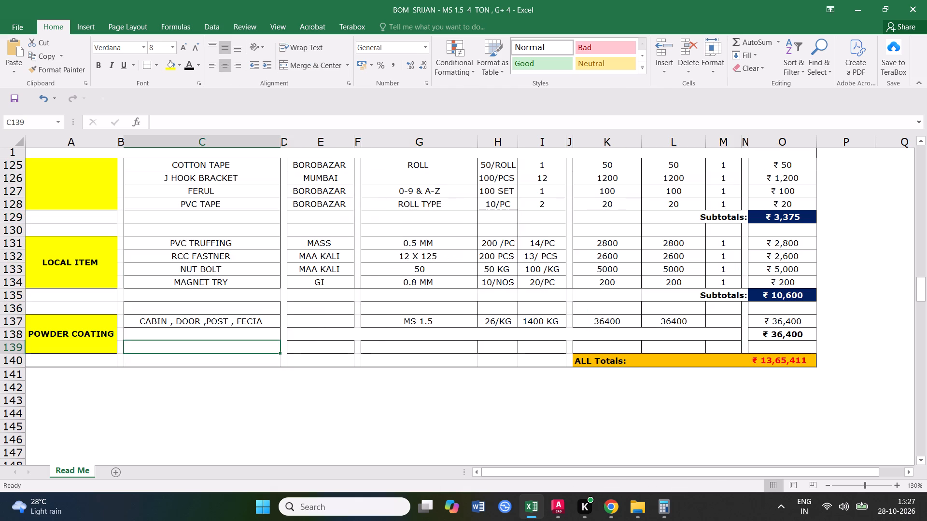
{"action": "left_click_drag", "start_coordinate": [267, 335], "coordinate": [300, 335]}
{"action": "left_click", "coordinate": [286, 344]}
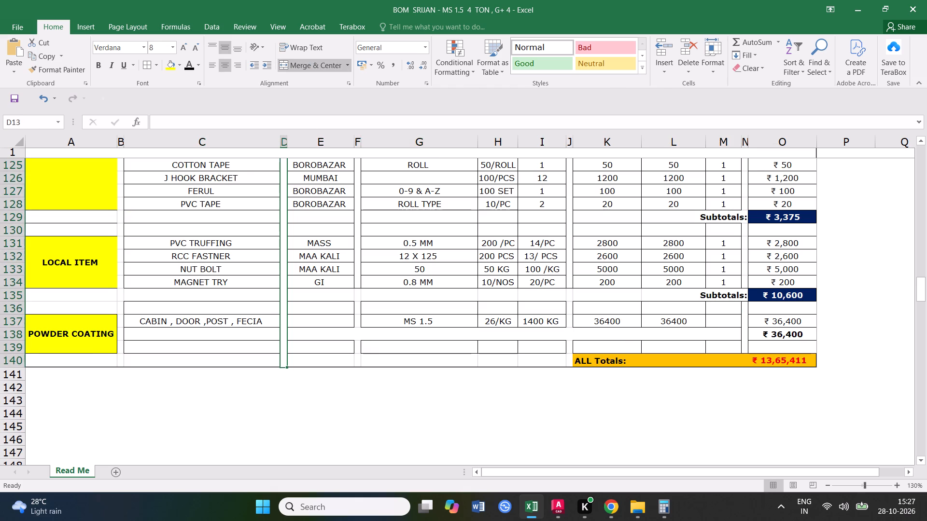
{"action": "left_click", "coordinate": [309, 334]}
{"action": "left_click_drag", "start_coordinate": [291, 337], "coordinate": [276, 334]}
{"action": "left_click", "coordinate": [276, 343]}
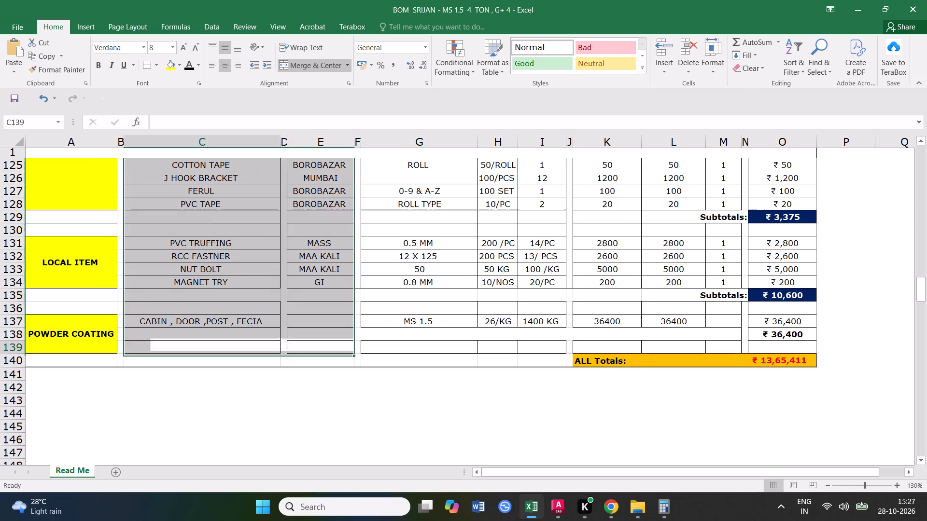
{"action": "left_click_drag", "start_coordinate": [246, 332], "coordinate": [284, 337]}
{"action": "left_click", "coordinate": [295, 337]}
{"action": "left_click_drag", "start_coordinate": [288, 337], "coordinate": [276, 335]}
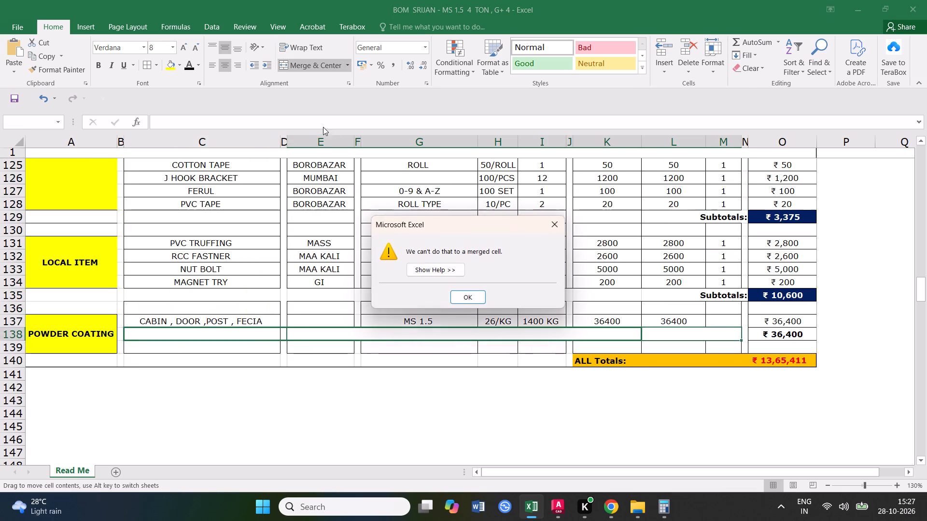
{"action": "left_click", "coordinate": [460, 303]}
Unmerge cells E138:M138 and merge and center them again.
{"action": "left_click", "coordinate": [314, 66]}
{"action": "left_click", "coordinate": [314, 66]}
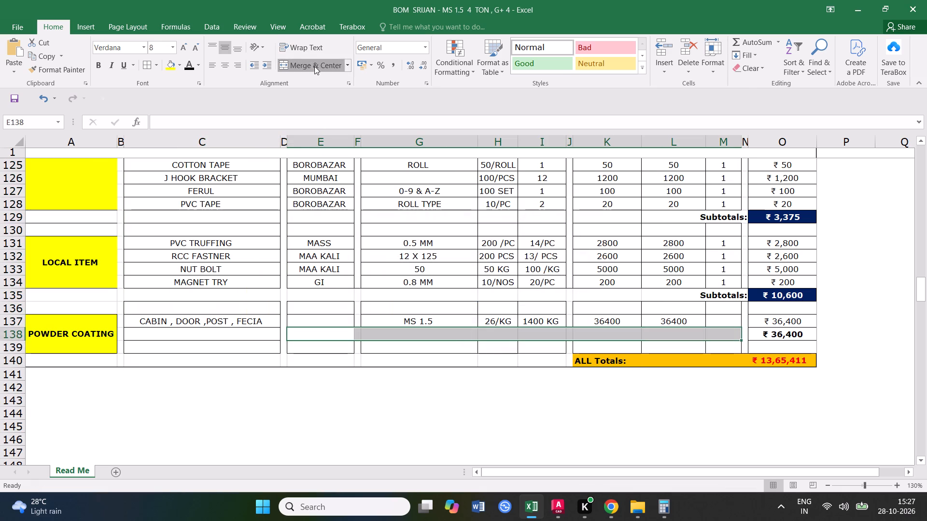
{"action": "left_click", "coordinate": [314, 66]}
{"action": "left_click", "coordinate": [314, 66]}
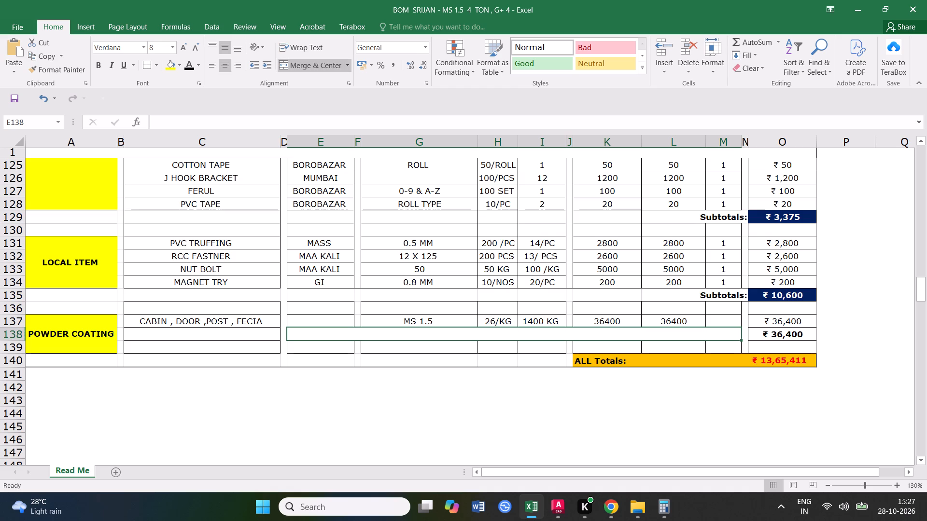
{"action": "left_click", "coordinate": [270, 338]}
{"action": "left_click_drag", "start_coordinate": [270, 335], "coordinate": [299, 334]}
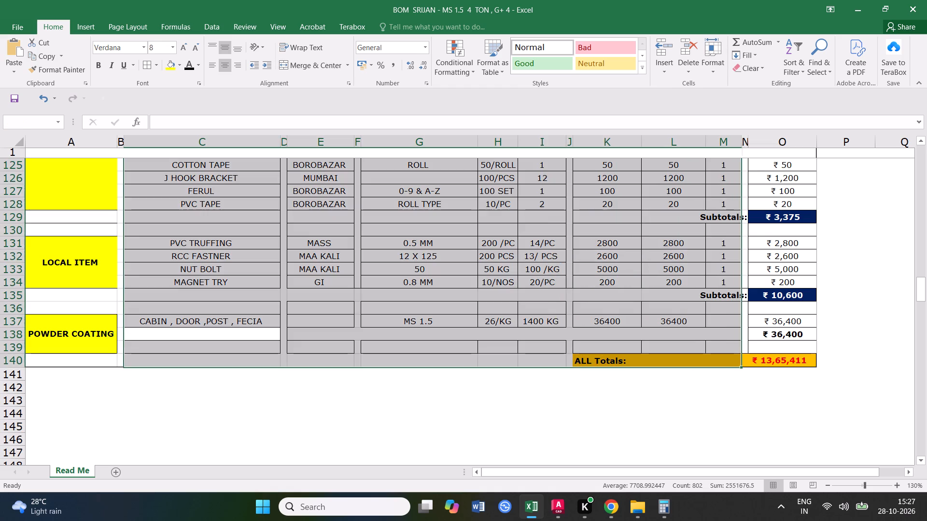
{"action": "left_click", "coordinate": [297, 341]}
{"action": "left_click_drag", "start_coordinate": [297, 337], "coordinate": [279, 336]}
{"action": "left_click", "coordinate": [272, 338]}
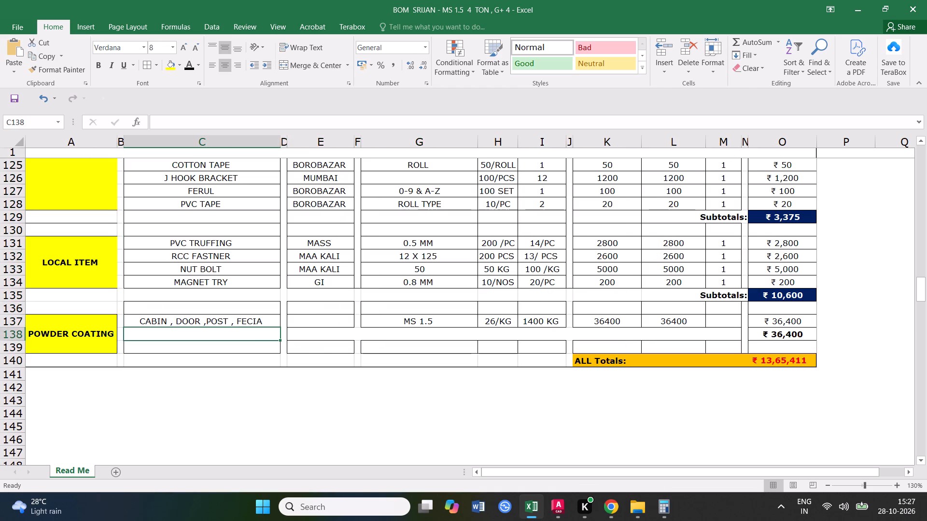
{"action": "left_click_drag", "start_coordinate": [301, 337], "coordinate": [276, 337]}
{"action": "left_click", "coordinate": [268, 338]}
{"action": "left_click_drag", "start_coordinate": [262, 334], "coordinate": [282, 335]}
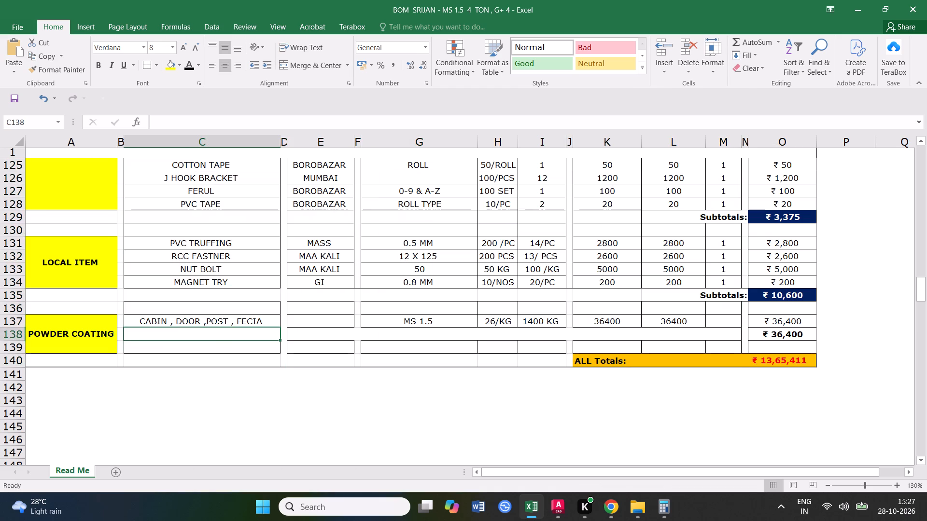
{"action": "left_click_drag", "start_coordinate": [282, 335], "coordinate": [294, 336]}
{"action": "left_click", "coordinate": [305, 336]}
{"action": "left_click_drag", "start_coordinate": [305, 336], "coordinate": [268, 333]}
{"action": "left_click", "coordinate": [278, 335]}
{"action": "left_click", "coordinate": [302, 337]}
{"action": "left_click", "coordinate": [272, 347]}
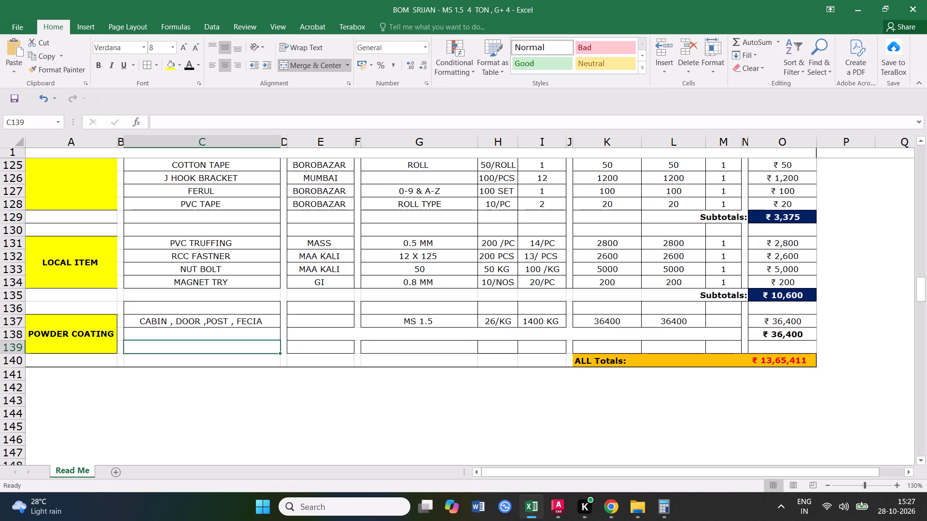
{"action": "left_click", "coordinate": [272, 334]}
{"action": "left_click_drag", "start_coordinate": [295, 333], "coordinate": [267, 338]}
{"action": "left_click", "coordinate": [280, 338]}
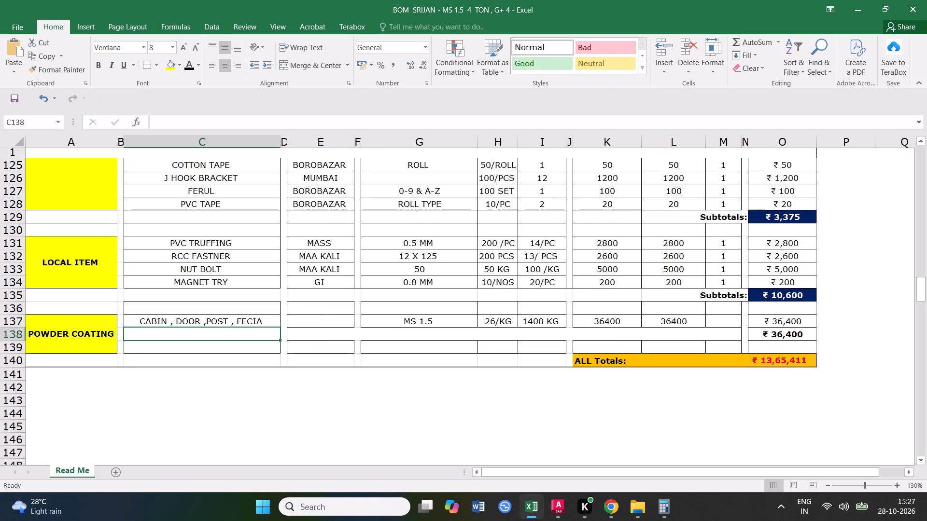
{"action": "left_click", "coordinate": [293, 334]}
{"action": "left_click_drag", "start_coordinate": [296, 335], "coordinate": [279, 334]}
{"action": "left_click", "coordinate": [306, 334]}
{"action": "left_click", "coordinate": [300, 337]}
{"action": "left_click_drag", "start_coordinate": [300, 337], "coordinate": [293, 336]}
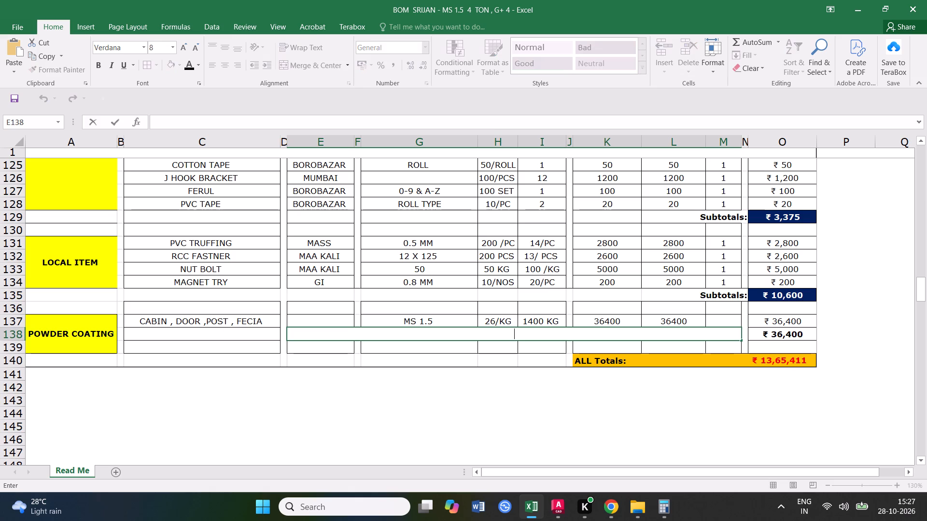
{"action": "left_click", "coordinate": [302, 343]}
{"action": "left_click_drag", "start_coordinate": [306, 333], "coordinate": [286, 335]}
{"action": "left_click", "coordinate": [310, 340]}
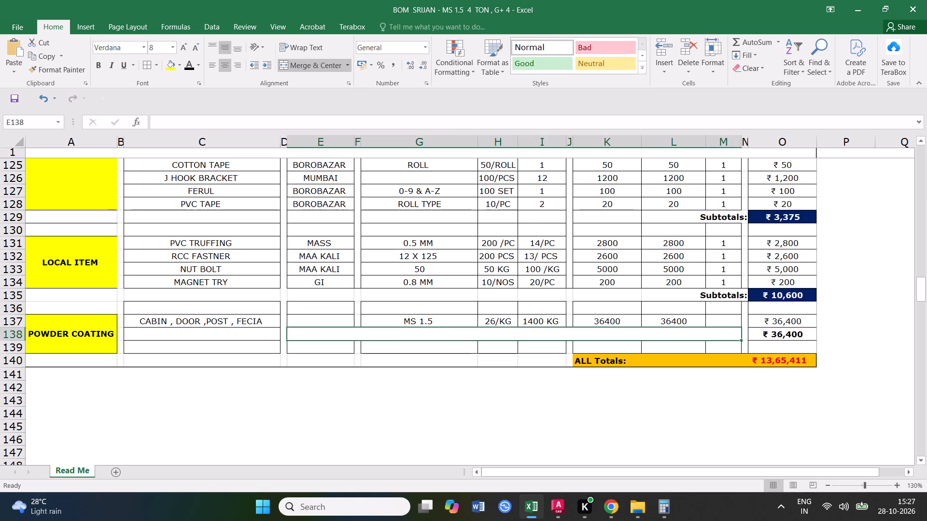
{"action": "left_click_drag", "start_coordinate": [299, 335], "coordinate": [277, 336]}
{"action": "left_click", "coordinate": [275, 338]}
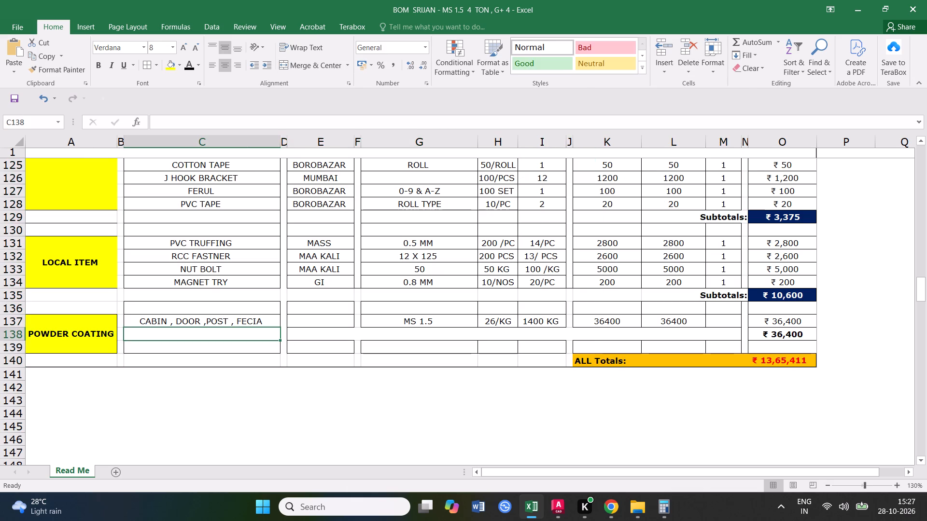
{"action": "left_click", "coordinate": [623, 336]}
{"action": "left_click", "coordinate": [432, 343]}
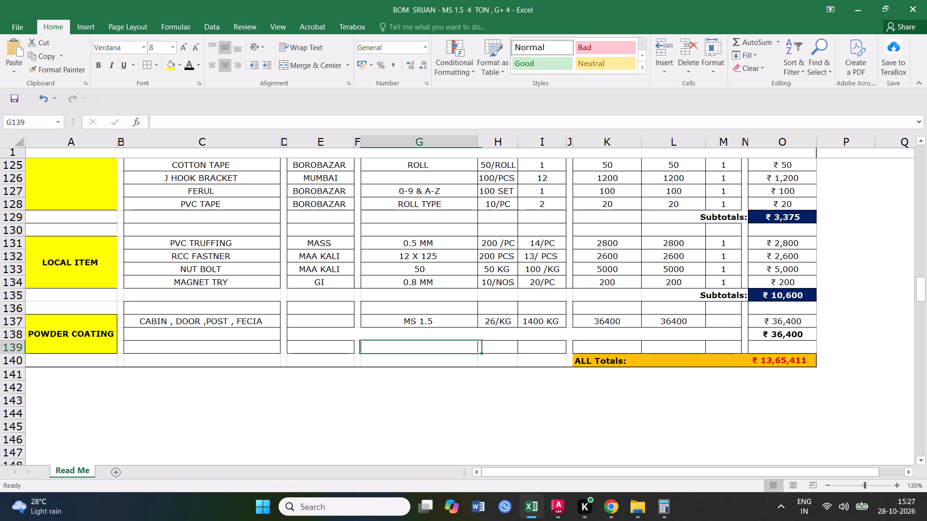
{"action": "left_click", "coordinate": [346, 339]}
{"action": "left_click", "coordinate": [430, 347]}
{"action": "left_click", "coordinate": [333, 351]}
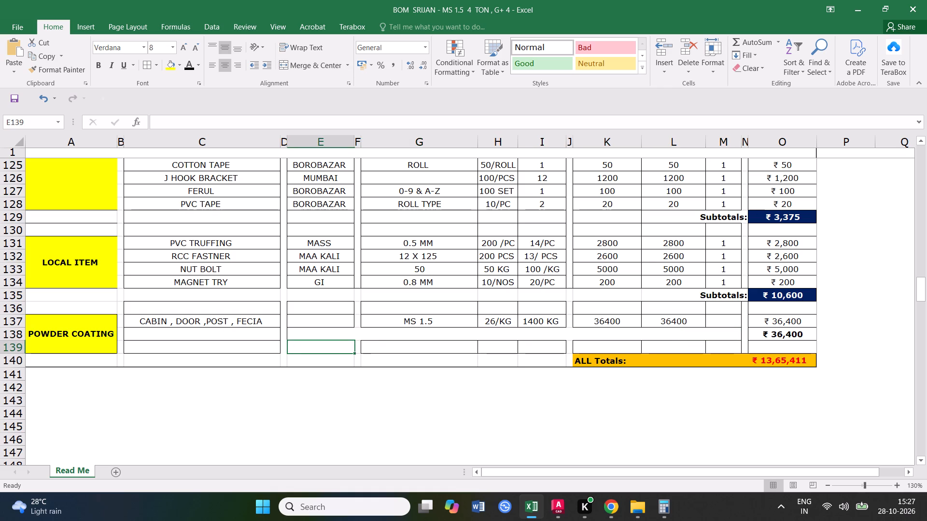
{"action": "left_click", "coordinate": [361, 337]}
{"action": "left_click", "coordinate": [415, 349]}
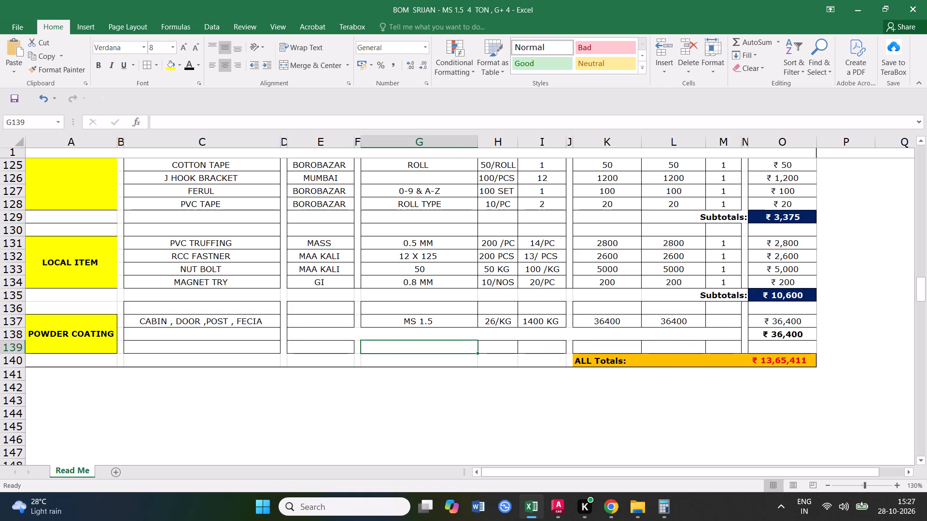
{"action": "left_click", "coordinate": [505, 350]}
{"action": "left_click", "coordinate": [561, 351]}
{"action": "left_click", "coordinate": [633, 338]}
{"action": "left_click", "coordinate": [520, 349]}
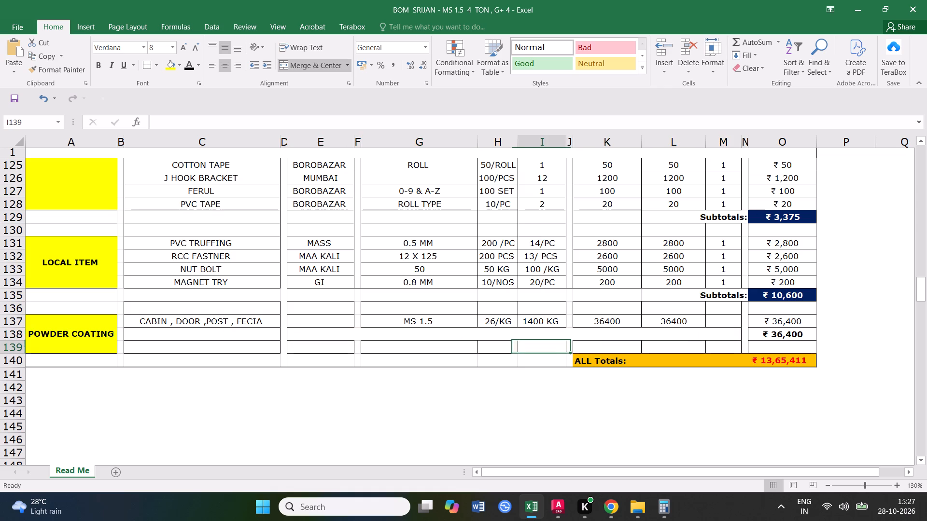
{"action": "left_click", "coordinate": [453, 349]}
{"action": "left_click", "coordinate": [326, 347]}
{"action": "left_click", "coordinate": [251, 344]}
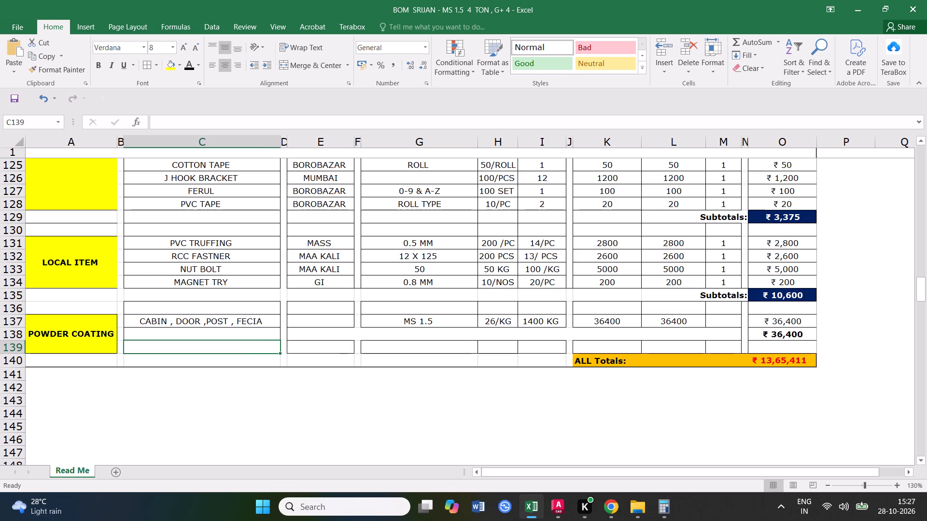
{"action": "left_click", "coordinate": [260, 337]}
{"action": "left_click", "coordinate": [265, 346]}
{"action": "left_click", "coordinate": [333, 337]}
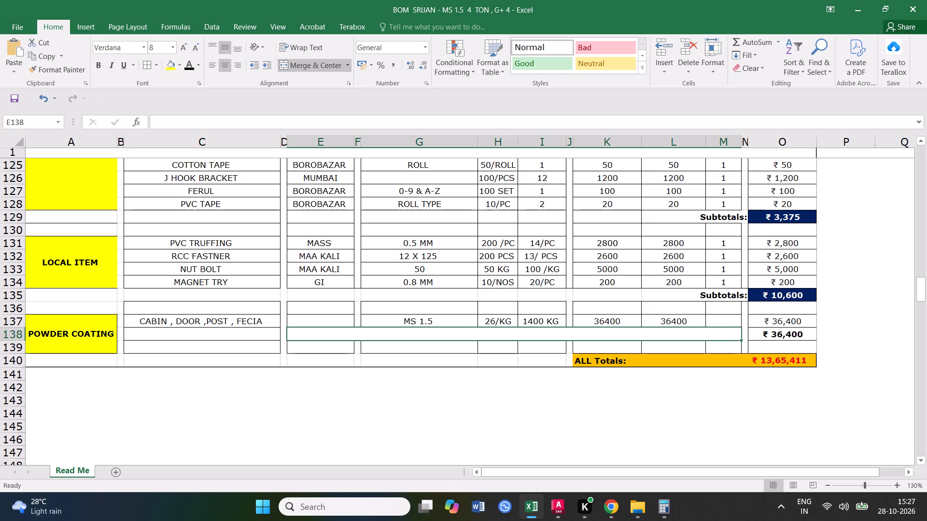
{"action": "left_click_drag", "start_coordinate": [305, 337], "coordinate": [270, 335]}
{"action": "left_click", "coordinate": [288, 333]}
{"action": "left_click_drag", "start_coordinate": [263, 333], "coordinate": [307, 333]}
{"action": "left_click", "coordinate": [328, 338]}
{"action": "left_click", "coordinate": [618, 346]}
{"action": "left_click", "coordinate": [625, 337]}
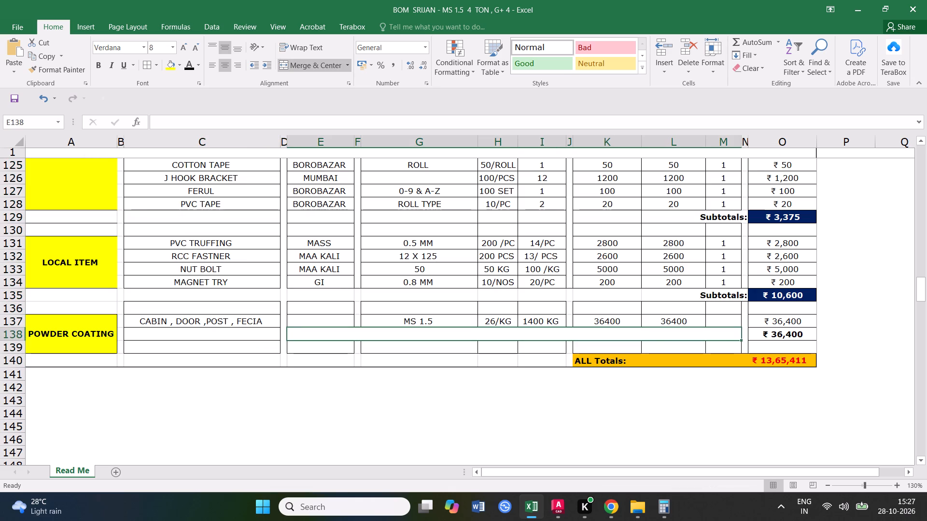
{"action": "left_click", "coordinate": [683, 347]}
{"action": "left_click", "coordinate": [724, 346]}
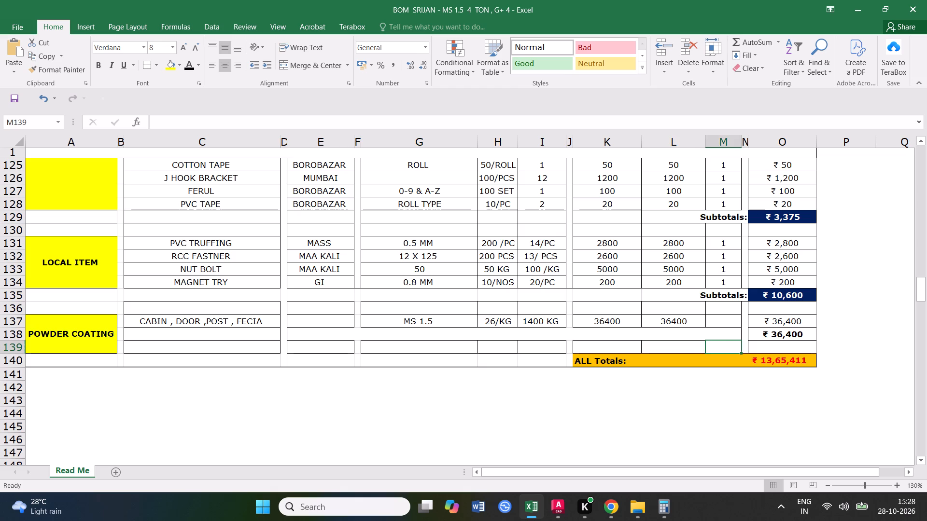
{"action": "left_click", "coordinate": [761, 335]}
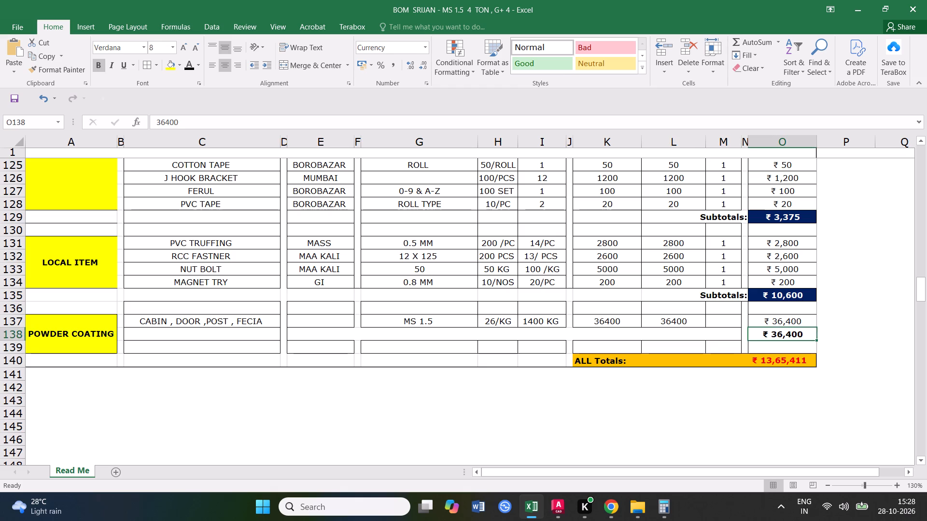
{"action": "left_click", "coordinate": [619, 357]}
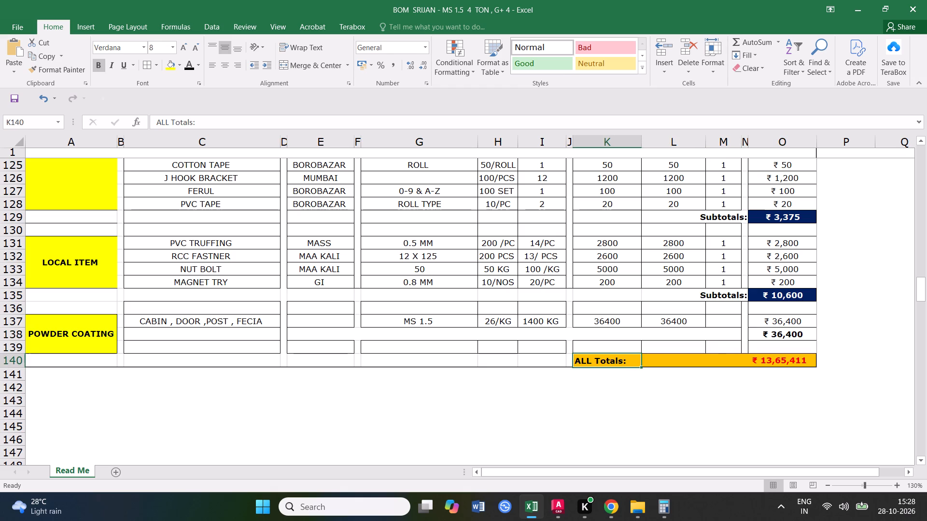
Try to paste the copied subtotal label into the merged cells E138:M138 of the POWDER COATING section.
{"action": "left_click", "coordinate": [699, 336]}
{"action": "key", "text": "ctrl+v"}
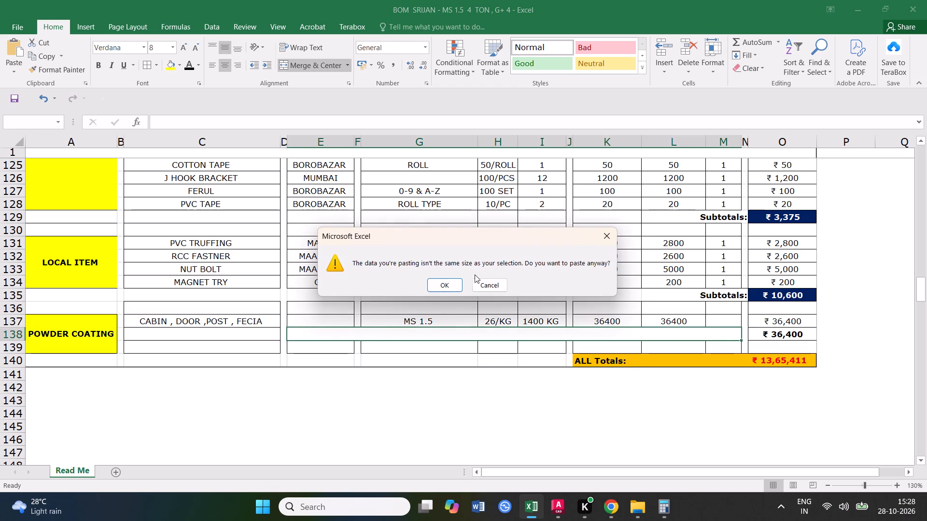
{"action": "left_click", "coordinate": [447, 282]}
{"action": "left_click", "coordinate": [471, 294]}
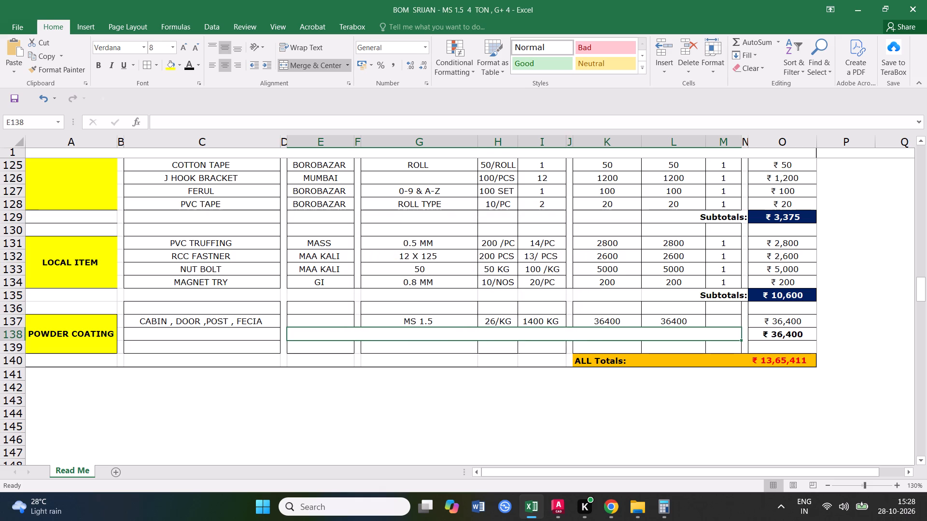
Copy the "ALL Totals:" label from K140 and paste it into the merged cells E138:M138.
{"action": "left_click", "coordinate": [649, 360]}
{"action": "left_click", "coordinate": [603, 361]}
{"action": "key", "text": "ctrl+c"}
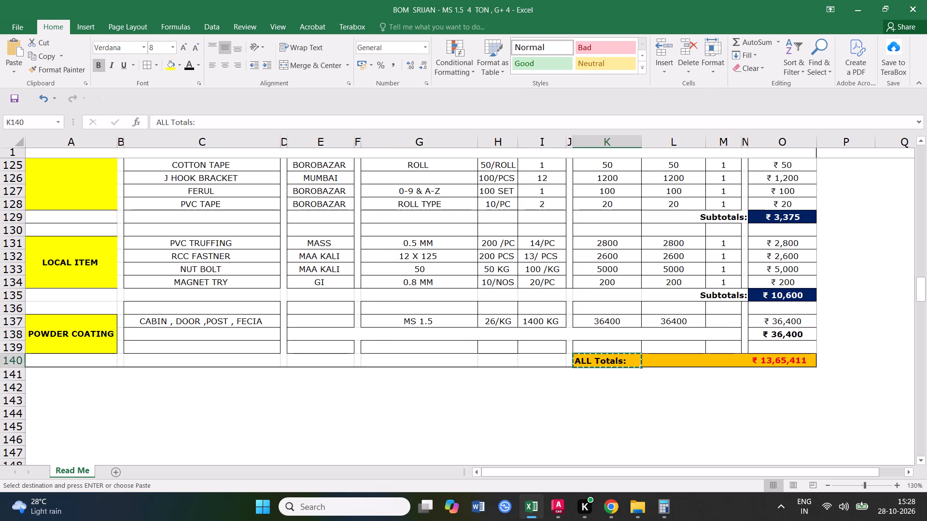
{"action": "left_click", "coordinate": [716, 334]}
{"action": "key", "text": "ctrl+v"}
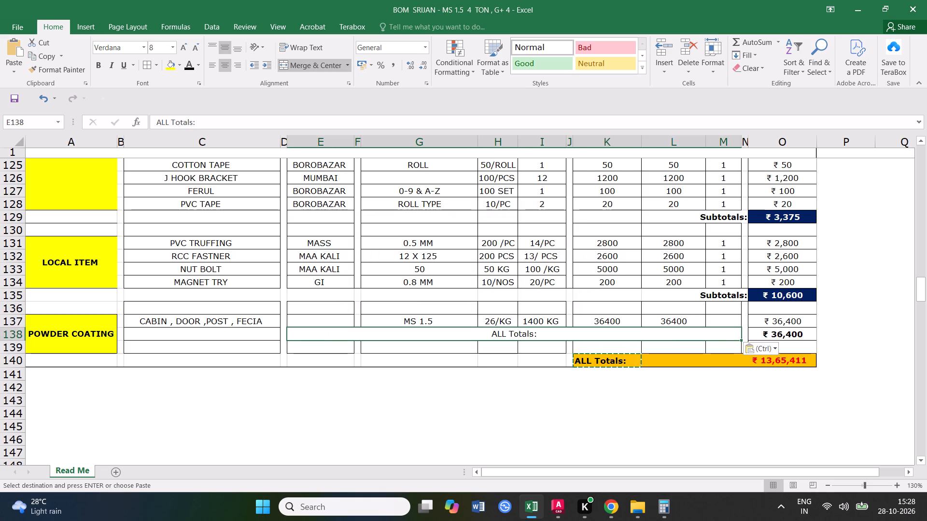
Right-align the contents of the merged cells E138:M138 in the POWDER COATING section.
{"action": "left_click", "coordinate": [552, 338]}
{"action": "left_click", "coordinate": [531, 331]}
{"action": "left_click", "coordinate": [420, 351]}
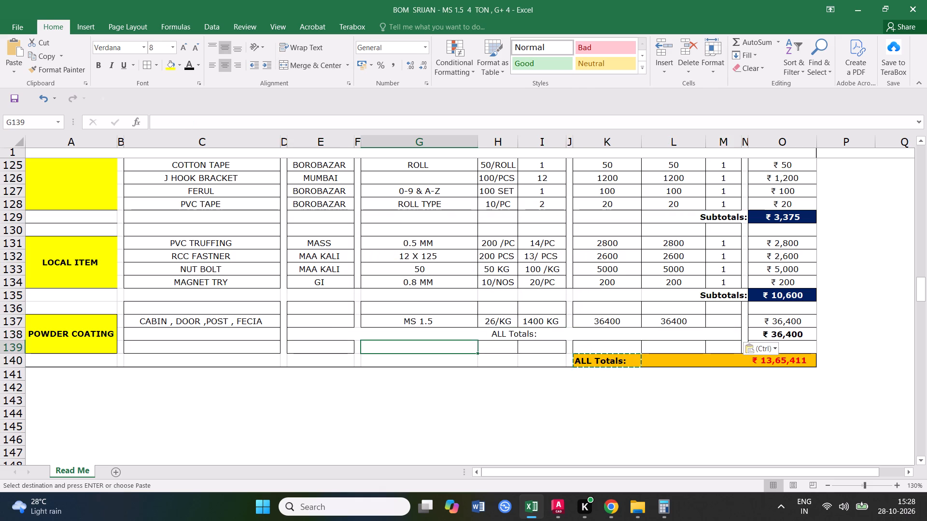
{"action": "left_click_drag", "start_coordinate": [462, 333], "coordinate": [466, 334]}
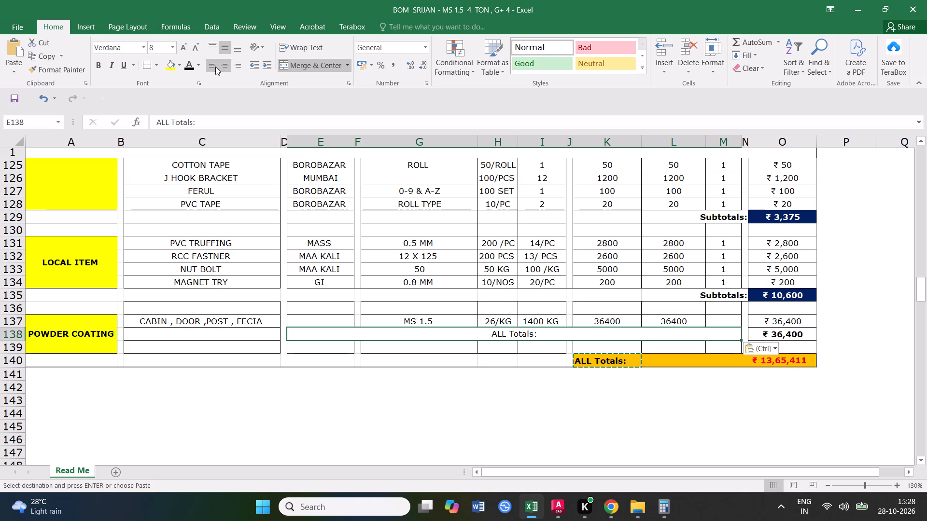
{"action": "left_click", "coordinate": [239, 65]}
{"action": "left_click", "coordinate": [733, 352]}
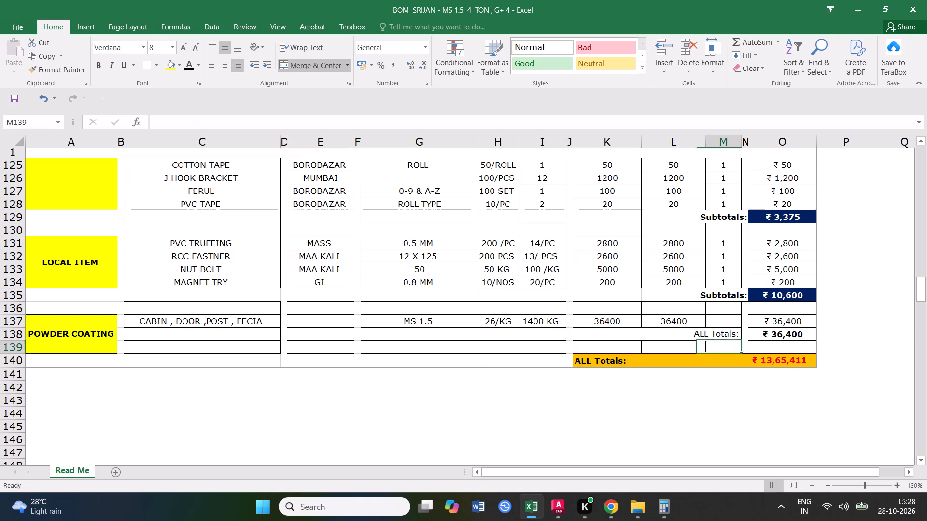
Replace the label in the merged cells E138:M138 of the POWDER COATING section with "Subtotals:".
{"action": "left_click", "coordinate": [718, 336]}
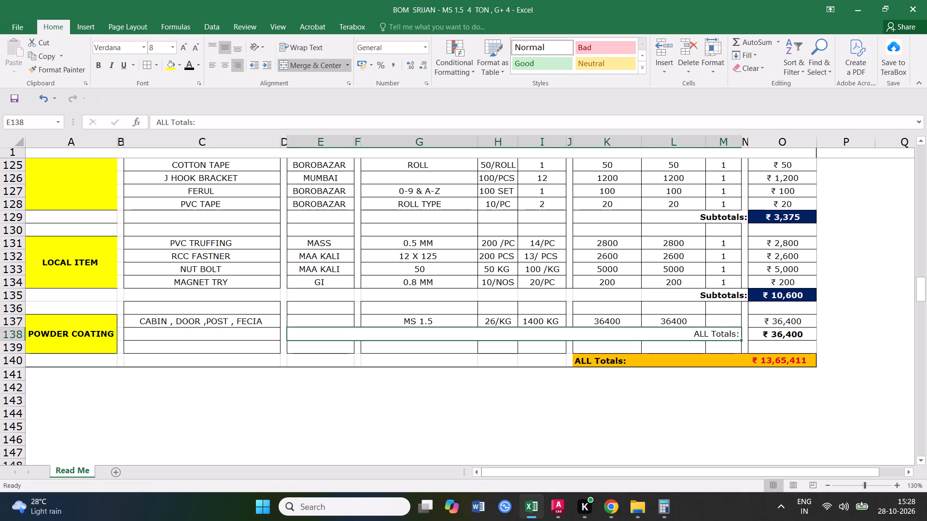
{"action": "double_click", "coordinate": [716, 332]}
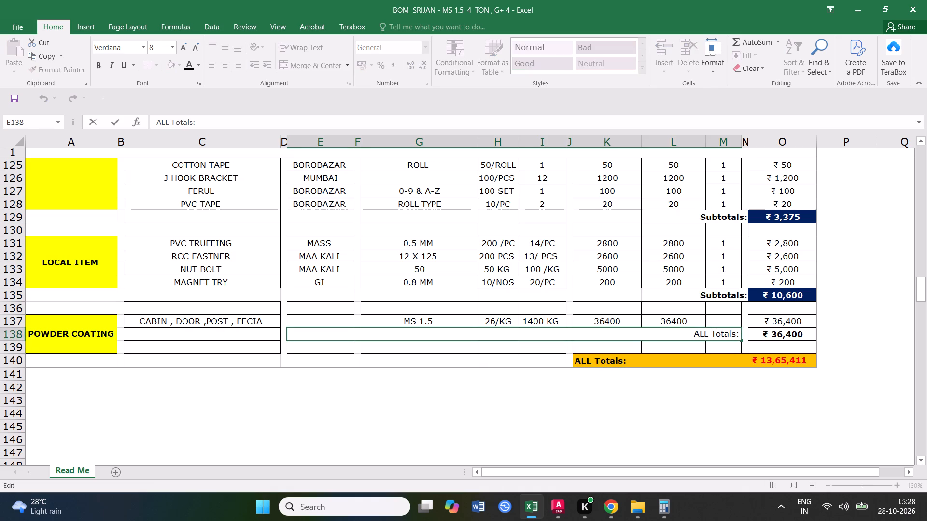
{"action": "left_click_drag", "start_coordinate": [739, 336], "coordinate": [694, 333]}
{"action": "key", "text": "s"}
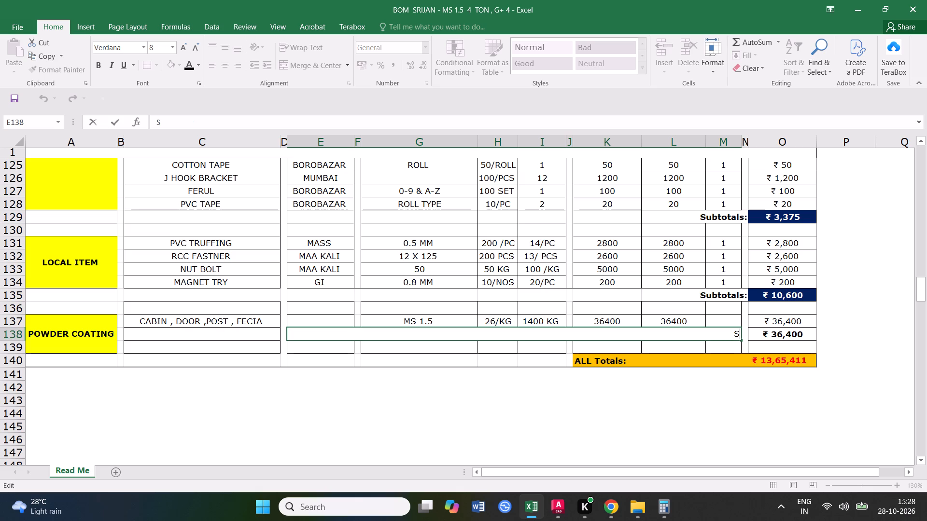
{"action": "key", "text": "u"}
{"action": "key", "text": "BackSpace"}
{"action": "key", "text": "u"}
{"action": "key", "text": "b"}
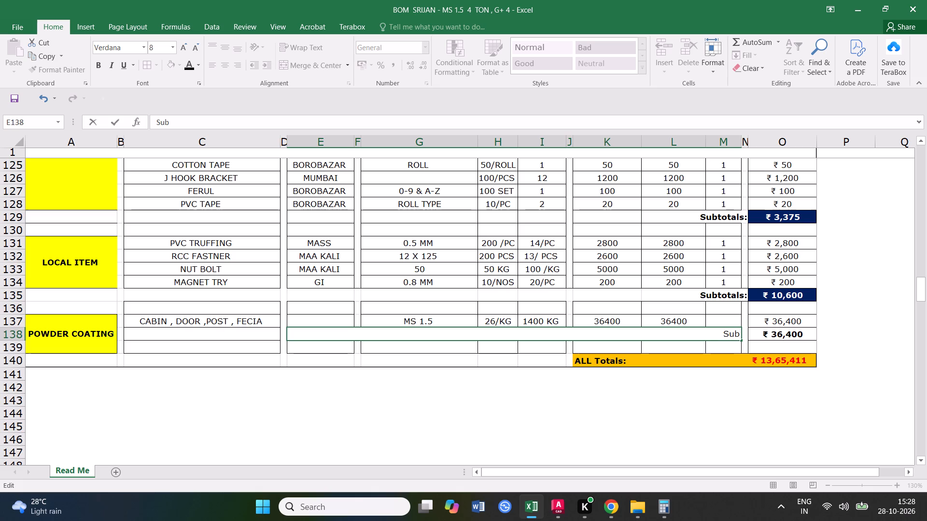
{"action": "type", "text": "to"}
{"action": "type", "text": "tals"}
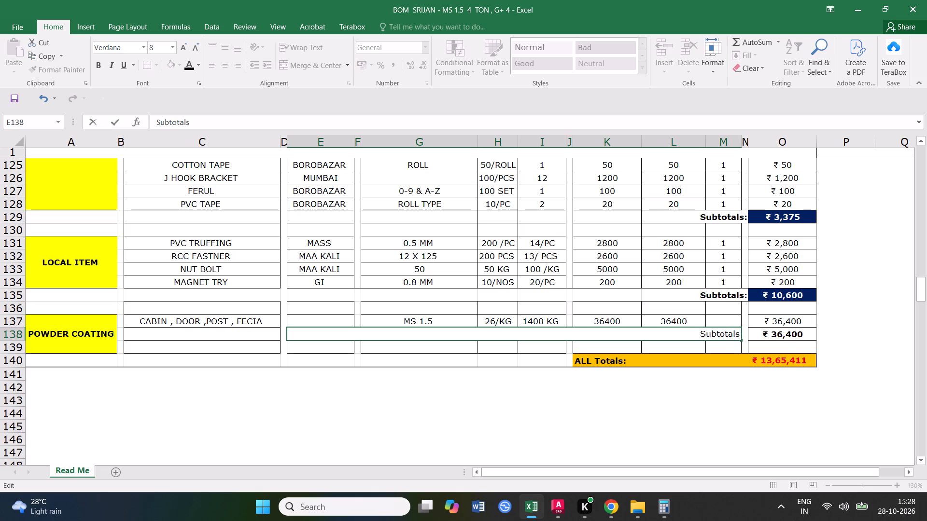
{"action": "key", "text": "shift+colon"}
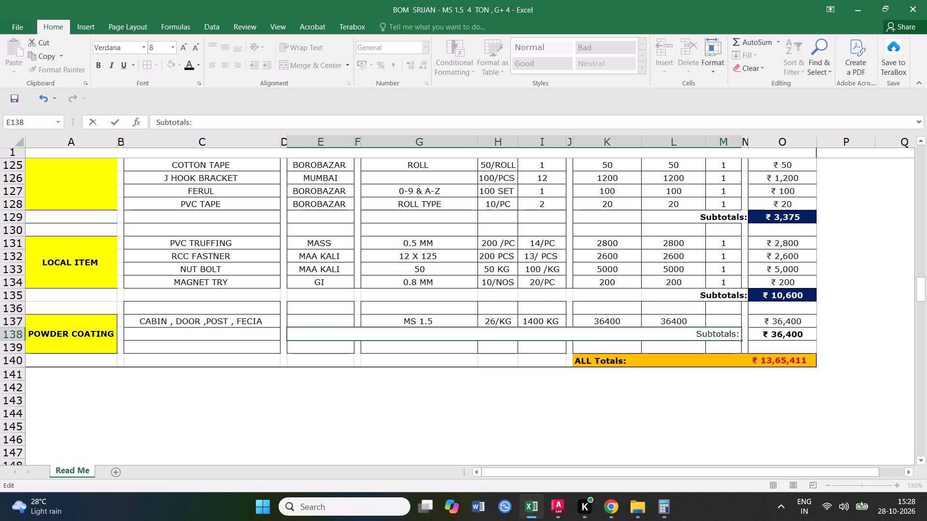
{"action": "left_click", "coordinate": [619, 326]}
{"action": "left_click", "coordinate": [697, 361]}
Make the "Subtotals:" label in the merged cells E138:M138 bold.
{"action": "left_click", "coordinate": [723, 338]}
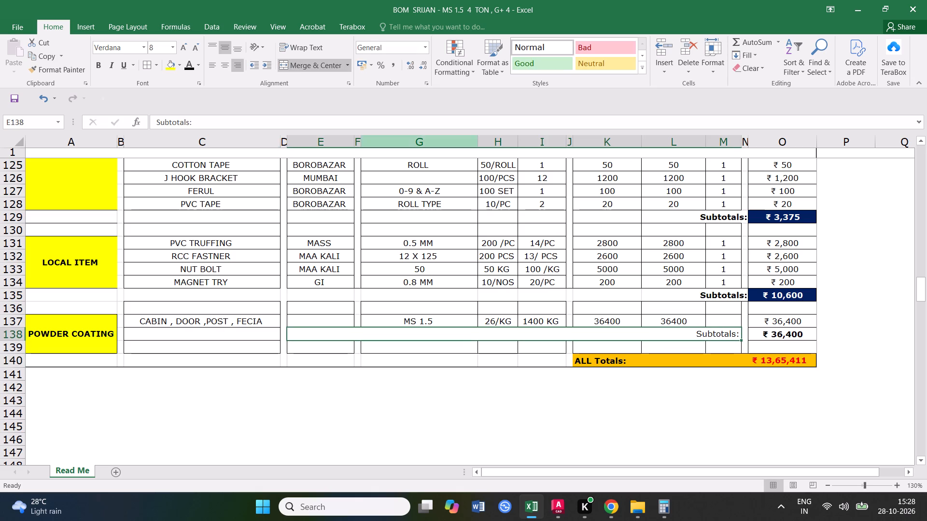
{"action": "left_click", "coordinate": [100, 67]}
{"action": "left_click", "coordinate": [674, 341]}
{"action": "left_click", "coordinate": [588, 308]}
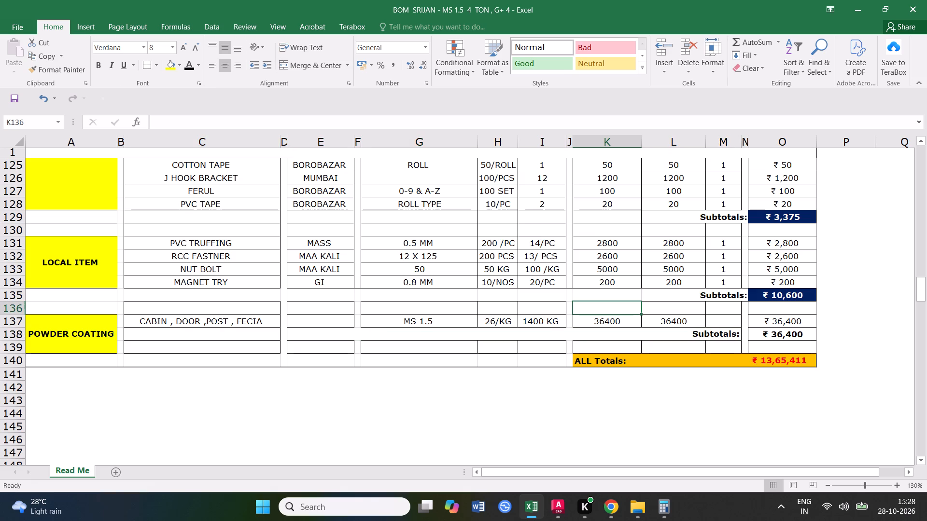
Compare the POWDER COATING subtotal label and amount with the subtotal rows above and the grand total cell in row 140.
{"action": "left_click", "coordinate": [793, 336]}
{"action": "left_click", "coordinate": [626, 326]}
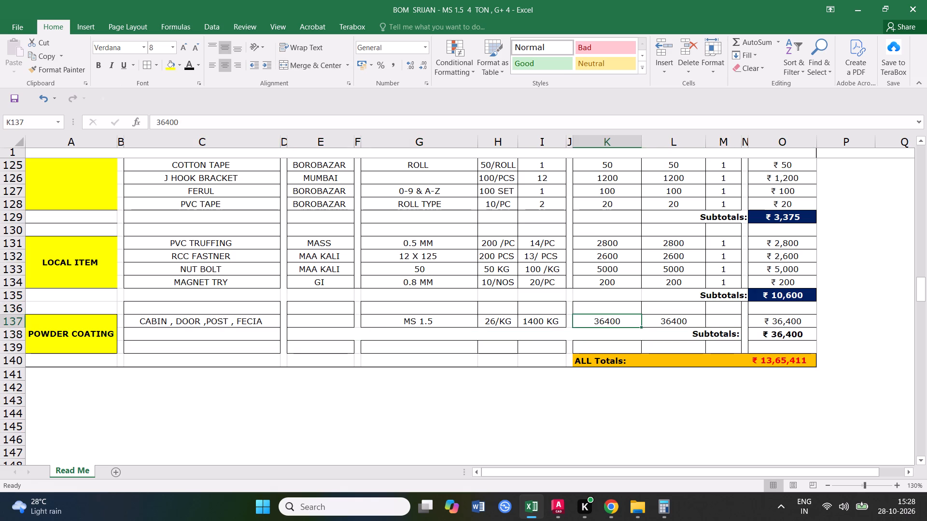
{"action": "left_click", "coordinate": [717, 295]}
{"action": "left_click", "coordinate": [717, 335]}
{"action": "left_click", "coordinate": [719, 292]}
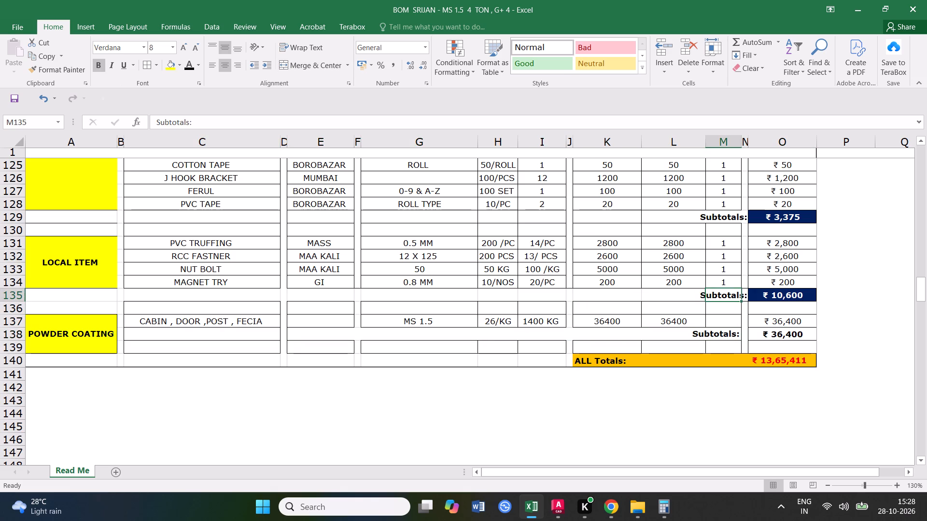
{"action": "left_click", "coordinate": [716, 218]}
{"action": "left_click", "coordinate": [727, 301]}
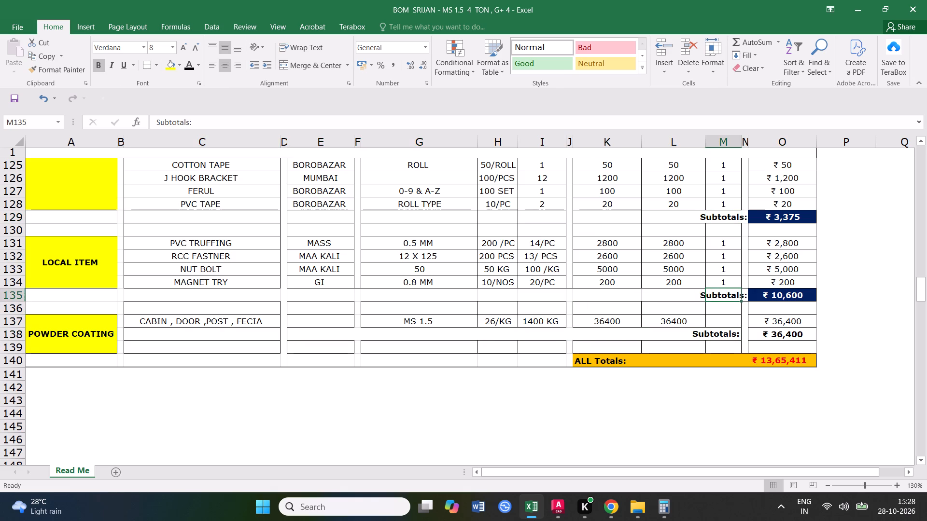
{"action": "left_click", "coordinate": [726, 336]}
{"action": "left_click", "coordinate": [788, 335]}
{"action": "left_click", "coordinate": [724, 336]}
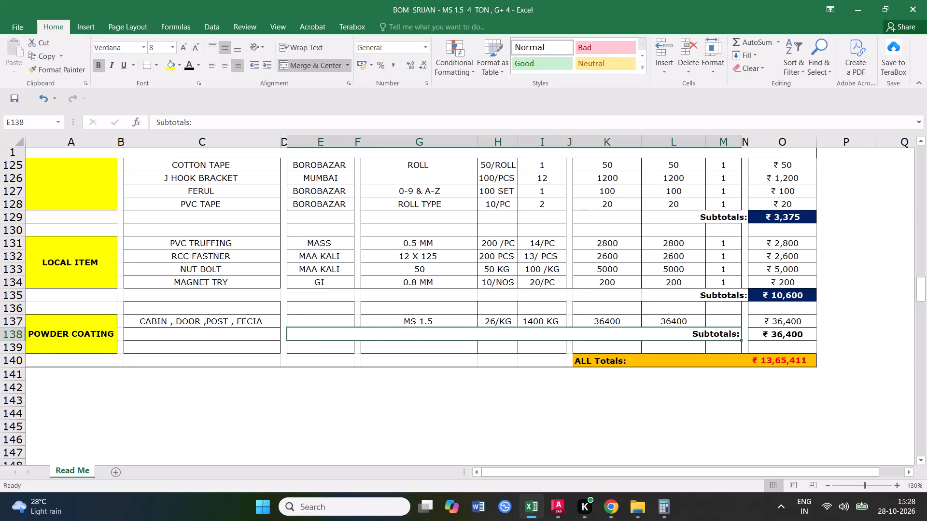
{"action": "left_click", "coordinate": [782, 332]}
{"action": "left_click", "coordinate": [716, 338]}
{"action": "left_click", "coordinate": [743, 358]}
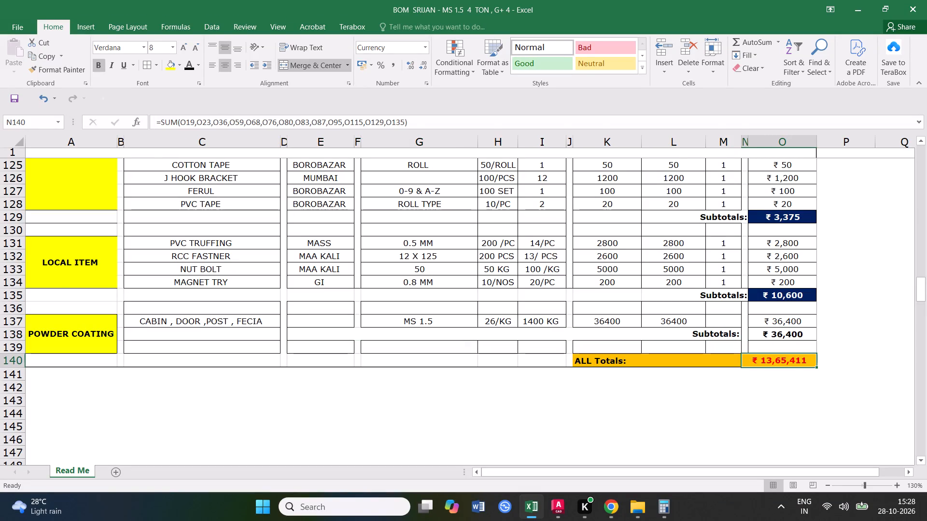
{"action": "left_click", "coordinate": [770, 338]}
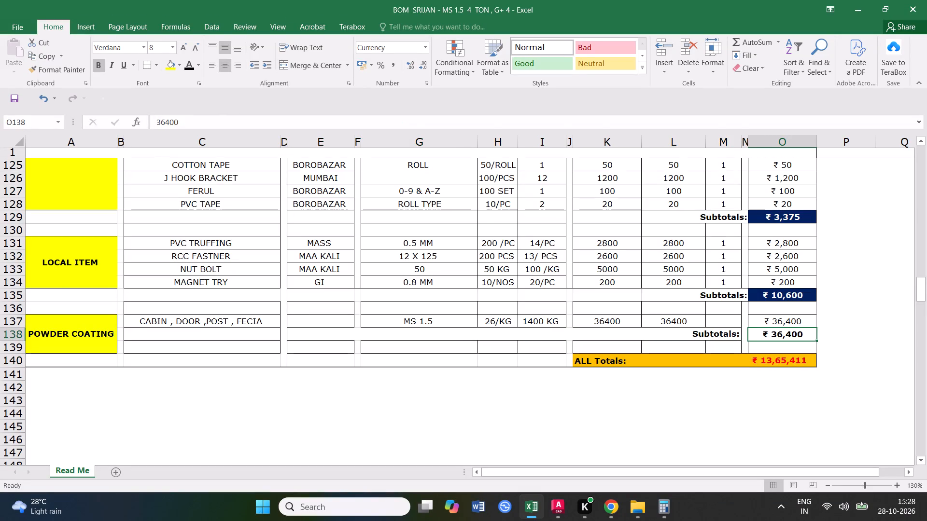
{"action": "left_click", "coordinate": [714, 336]}
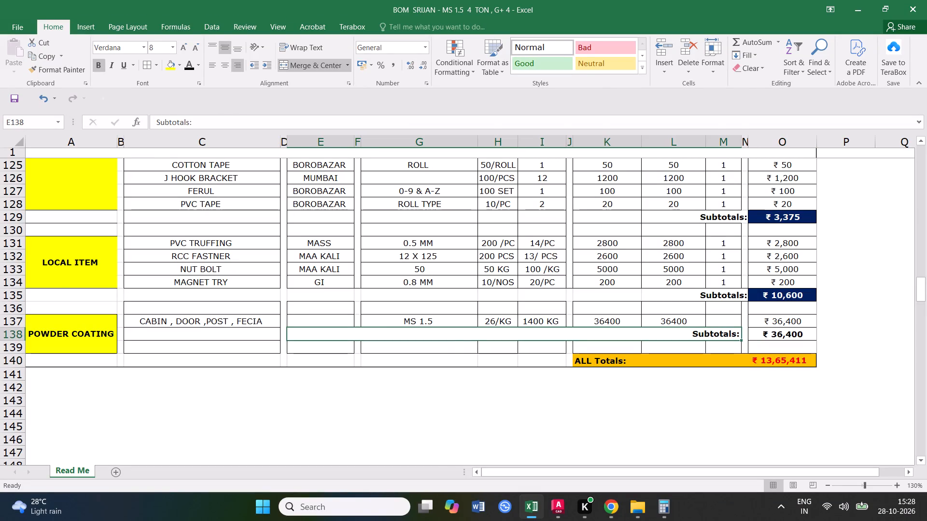
{"action": "left_click", "coordinate": [544, 322]}
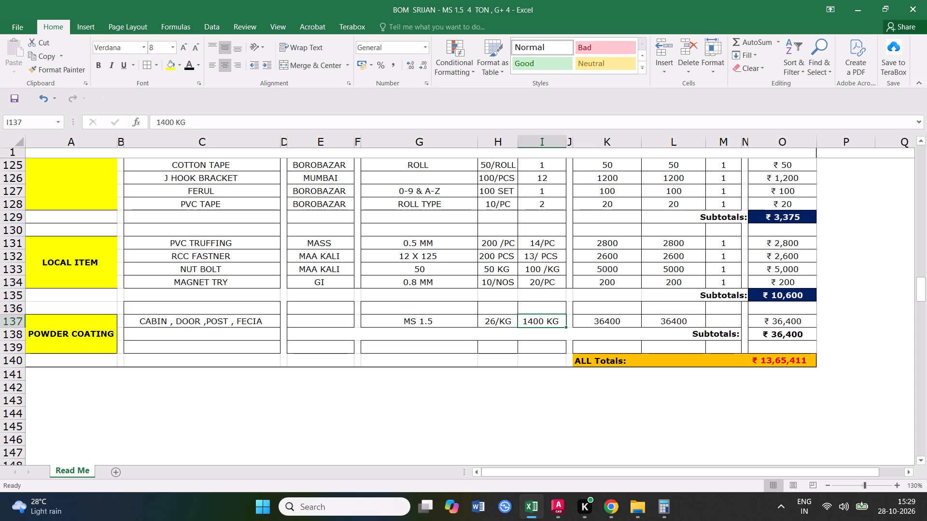
Save the BOM SRIJAN workbook.
{"action": "scroll", "coordinate": [559, 322], "scroll_direction": "up", "scroll_amount": 6}
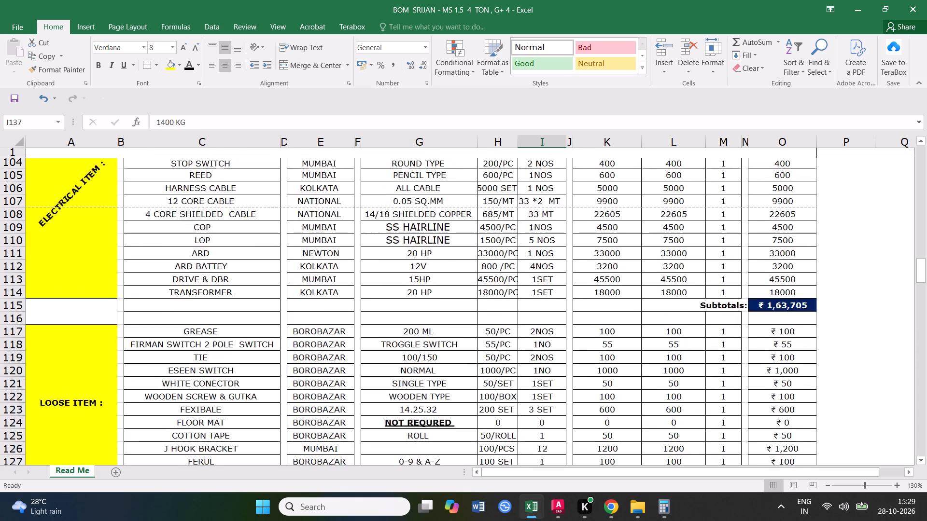
{"action": "scroll", "coordinate": [559, 322], "scroll_direction": "up", "scroll_amount": 14}
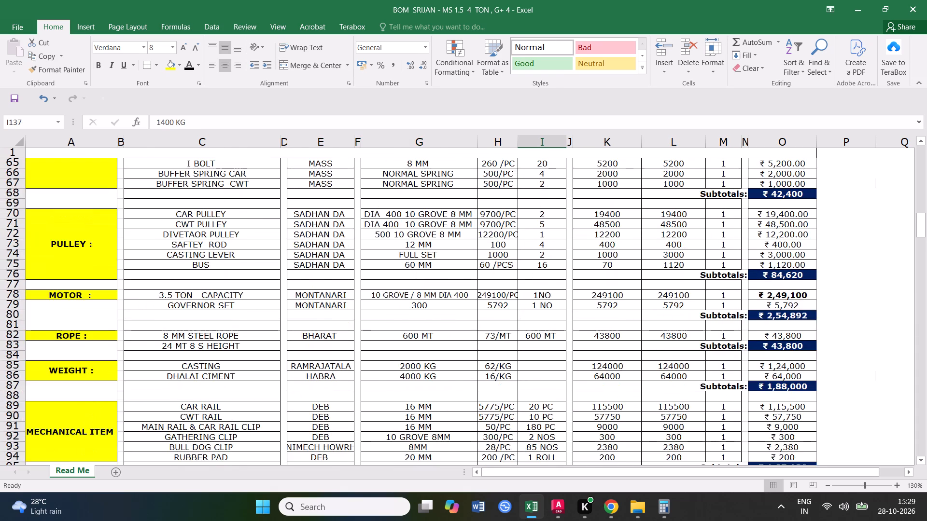
{"action": "scroll", "coordinate": [559, 322], "scroll_direction": "up", "scroll_amount": 14}
{"action": "triple_click", "coordinate": [15, 99]}
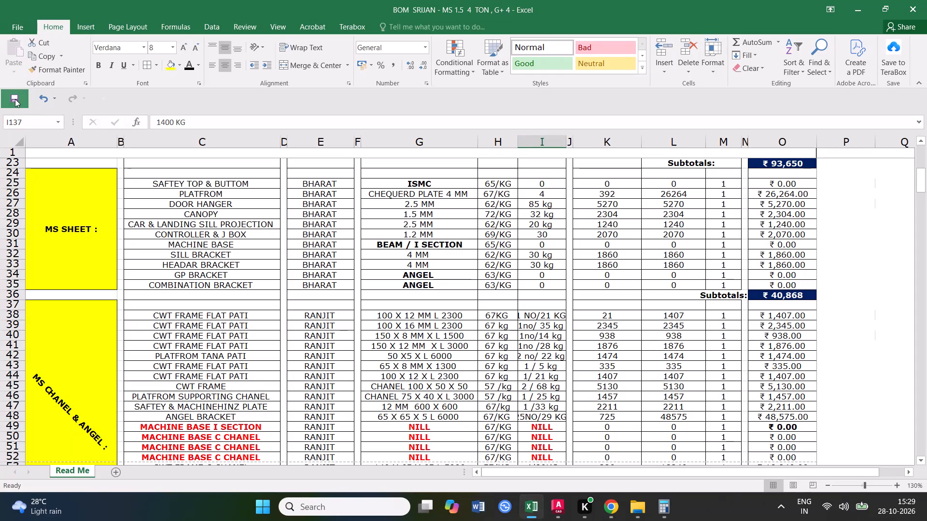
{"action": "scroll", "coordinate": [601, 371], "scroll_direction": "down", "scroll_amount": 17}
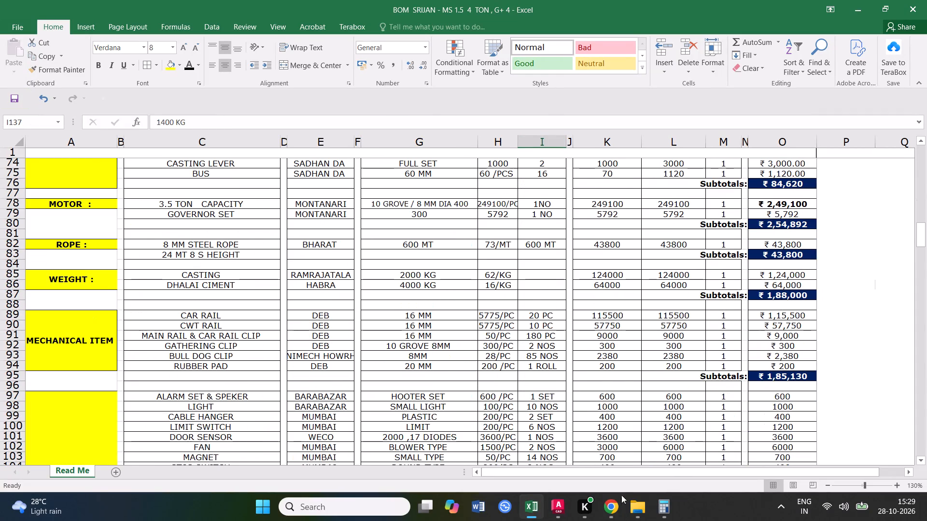
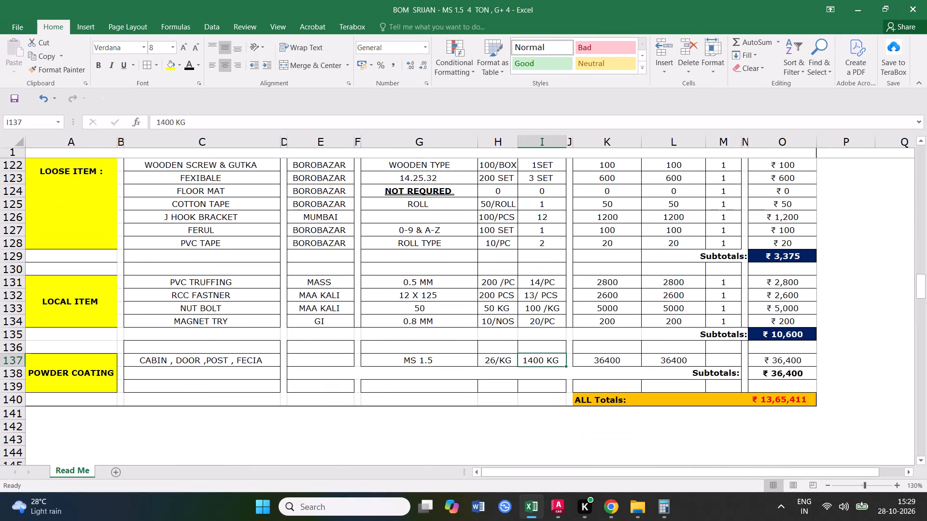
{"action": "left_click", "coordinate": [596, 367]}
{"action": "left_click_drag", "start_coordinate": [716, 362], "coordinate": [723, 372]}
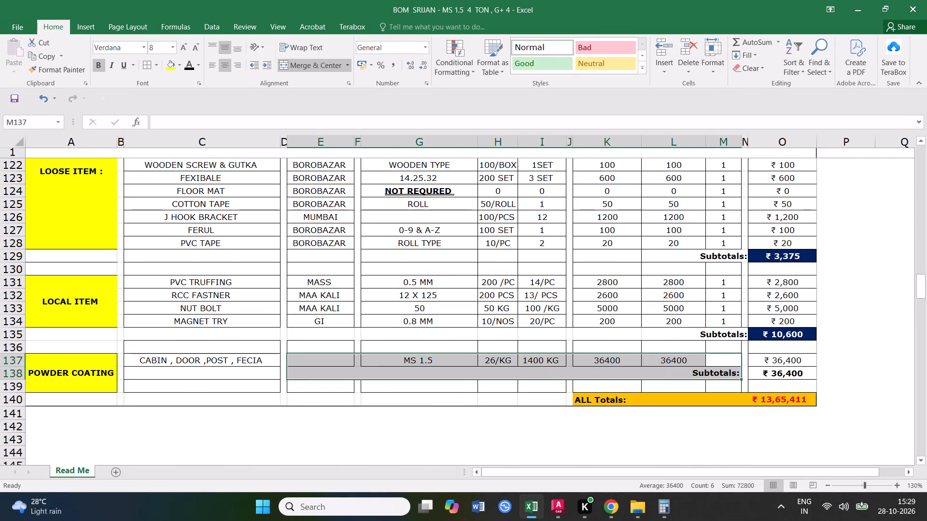
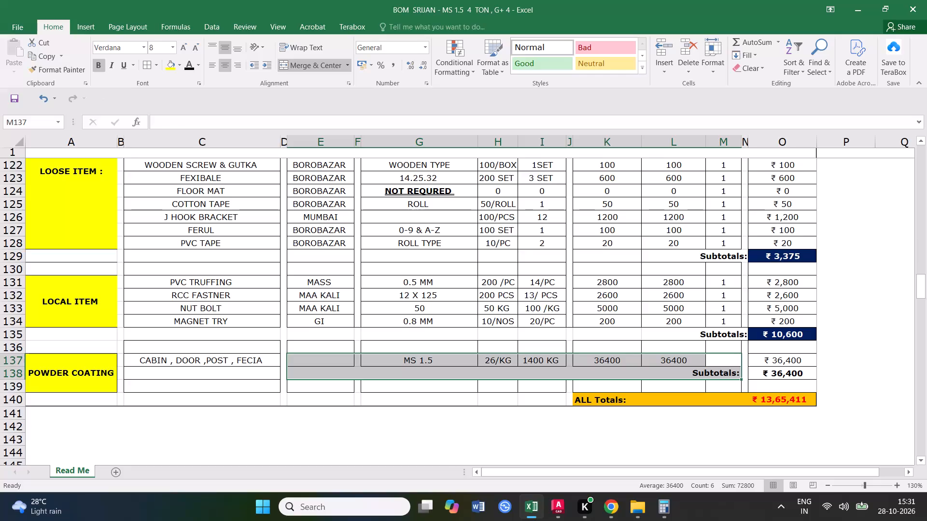
Save the workbook.
{"action": "triple_click", "coordinate": [17, 102]}
{"action": "left_click", "coordinate": [237, 354]}
{"action": "left_click", "coordinate": [225, 389]}
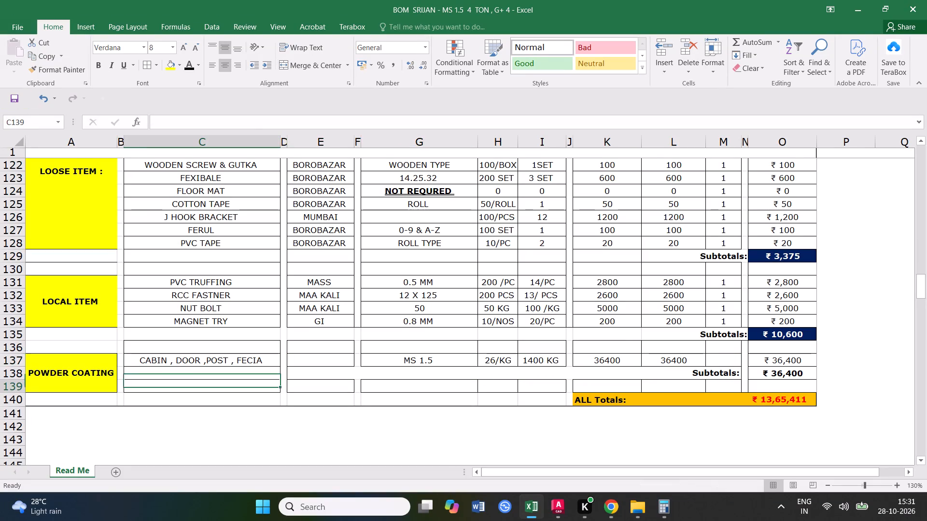
Add the POWDER COATING subtotal cell O138 to the SUM formula of the ALL Totals row.
{"action": "left_click", "coordinate": [778, 398]}
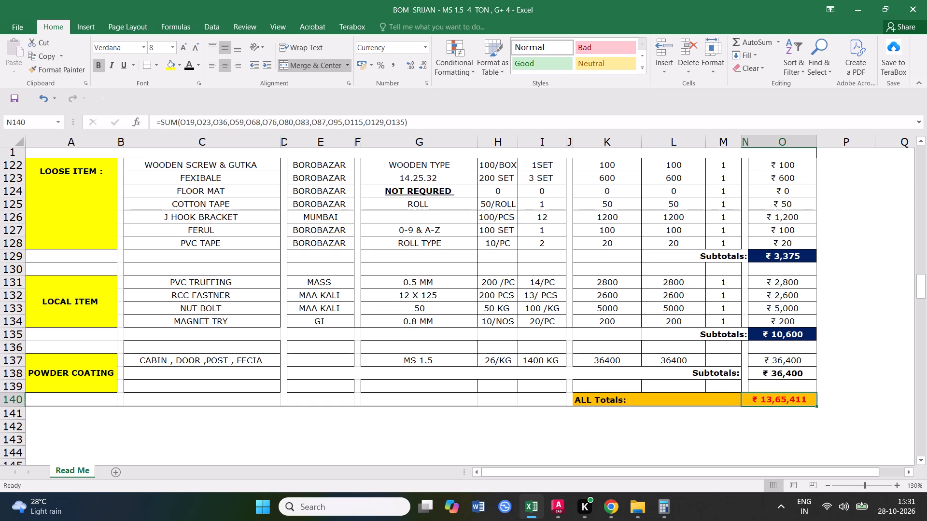
{"action": "left_click", "coordinate": [405, 125]}
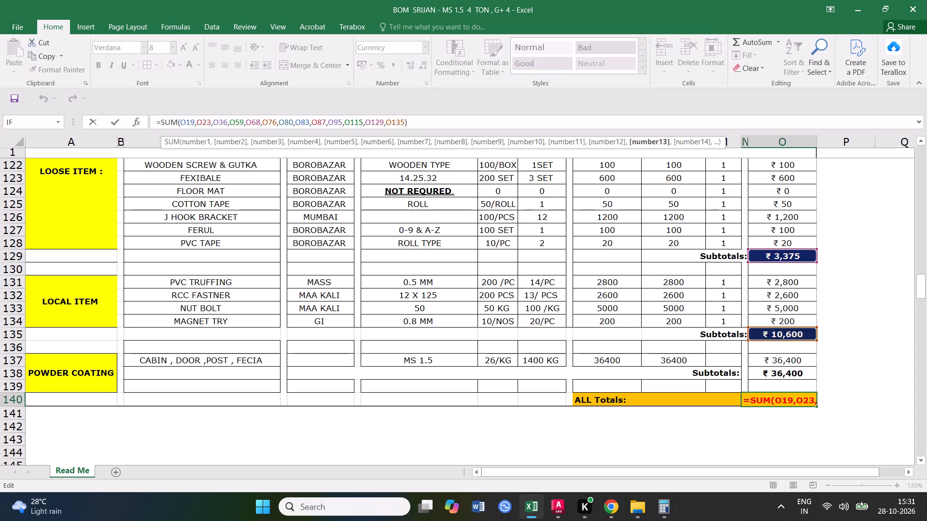
{"action": "key", "text": "comma"}
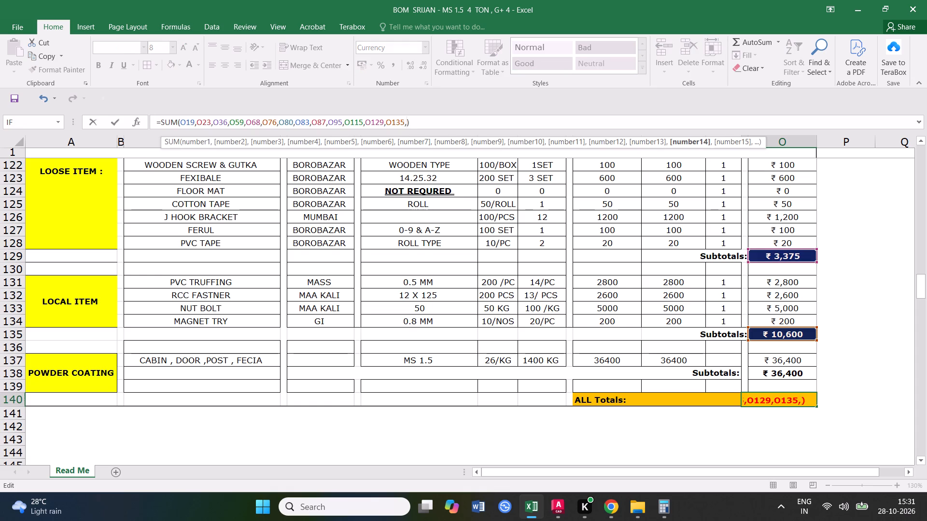
{"action": "key", "text": "o"}
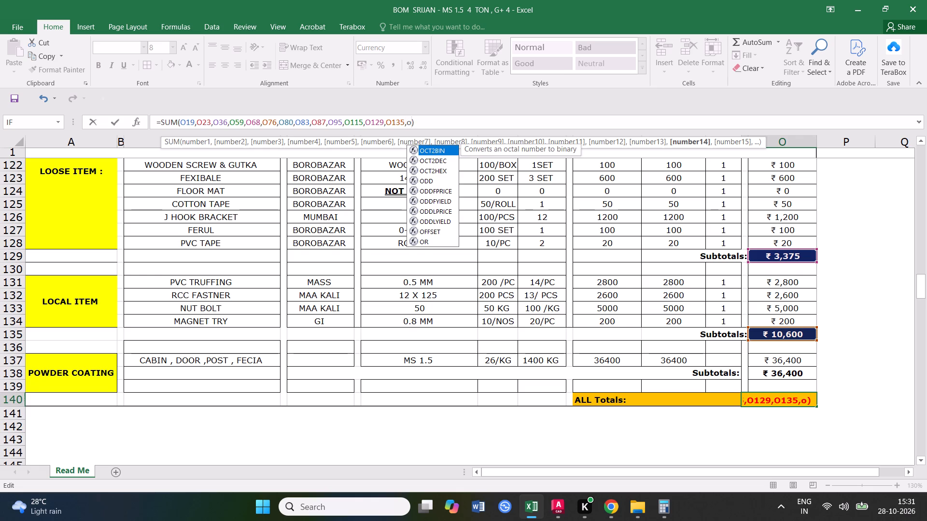
{"action": "key", "text": "BackSpace"}
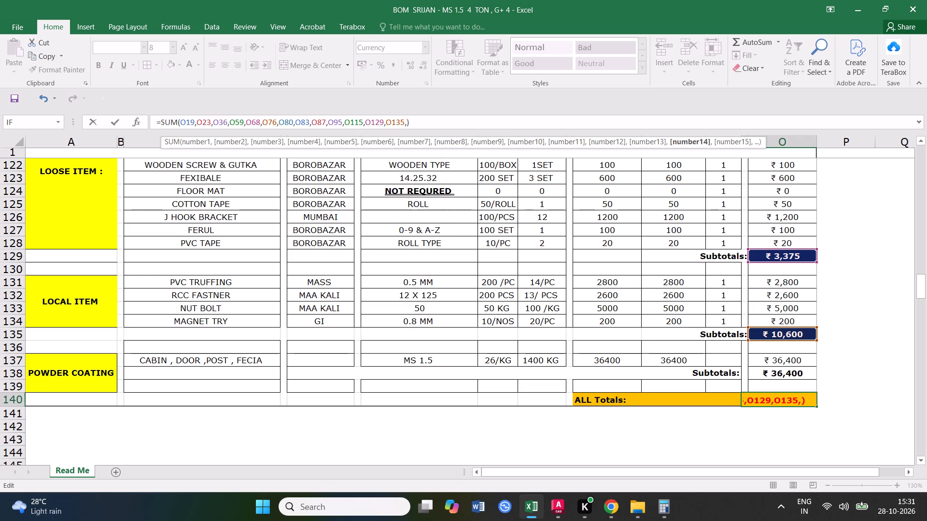
{"action": "type", "text": "O132"}
{"action": "key", "text": "BackSpace"}
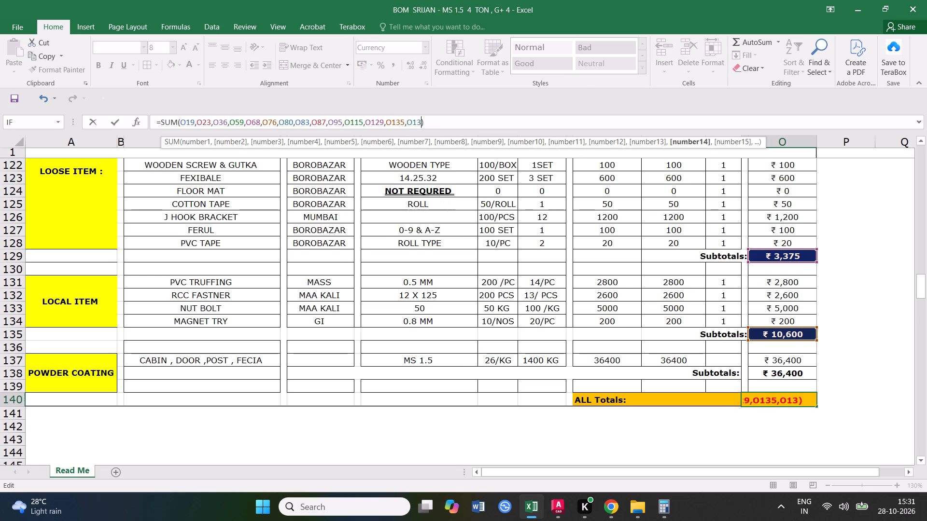
{"action": "key", "text": "8"}
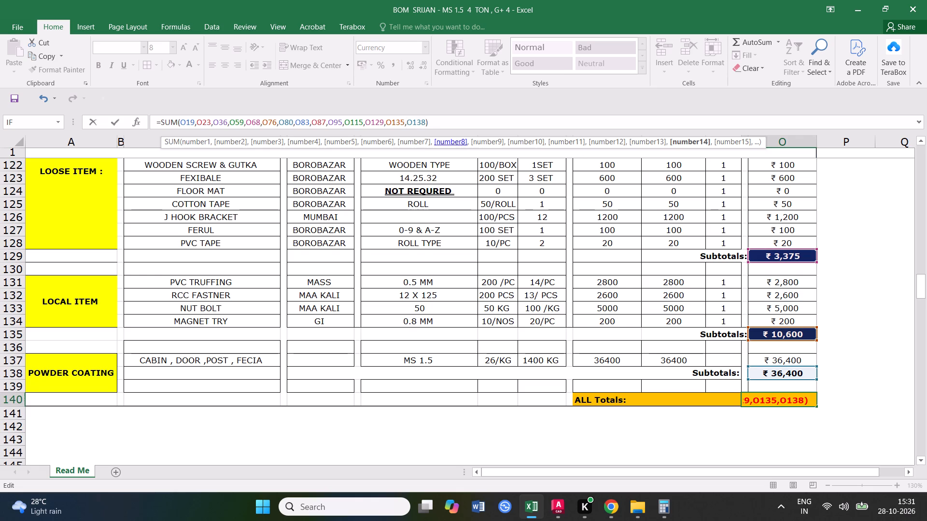
{"action": "left_click", "coordinate": [450, 123]}
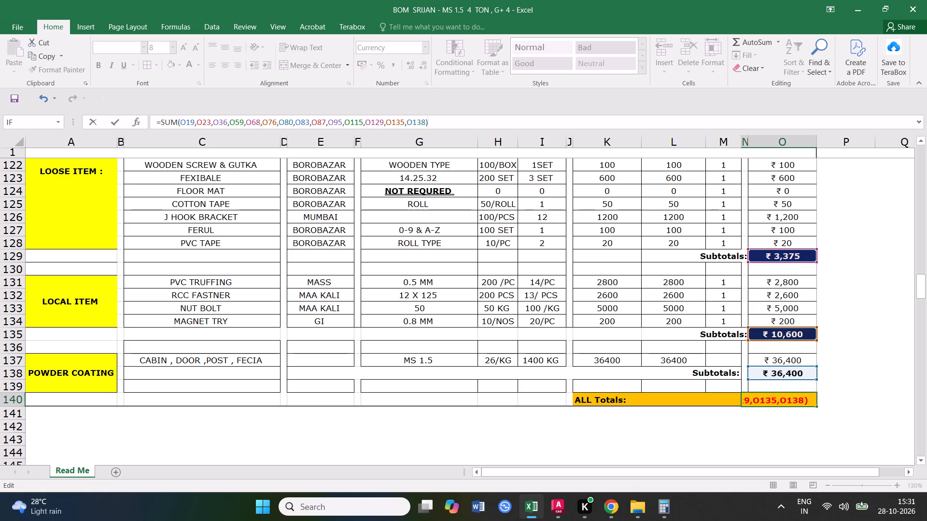
{"action": "key", "text": "Return"}
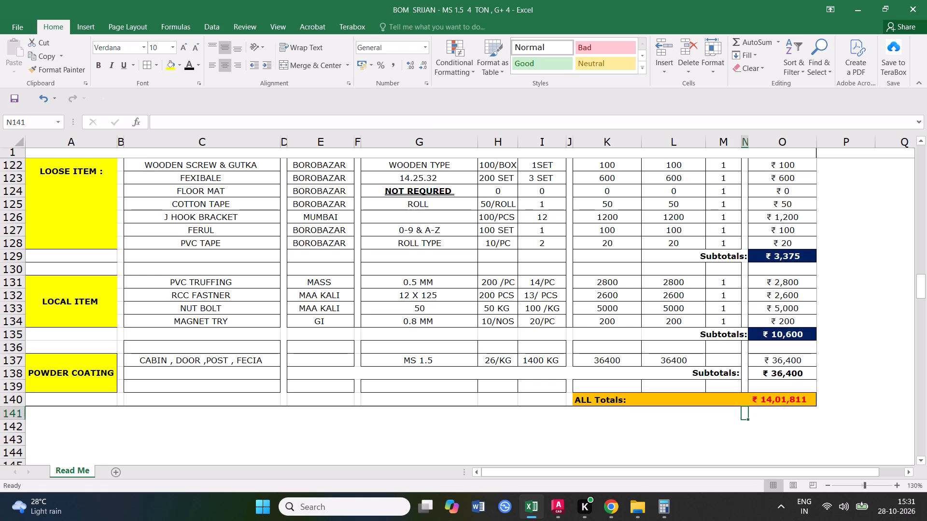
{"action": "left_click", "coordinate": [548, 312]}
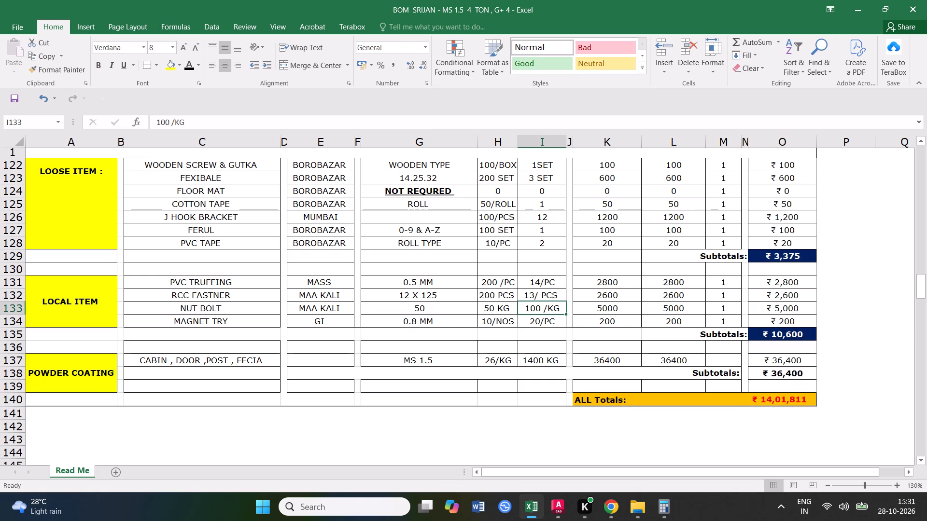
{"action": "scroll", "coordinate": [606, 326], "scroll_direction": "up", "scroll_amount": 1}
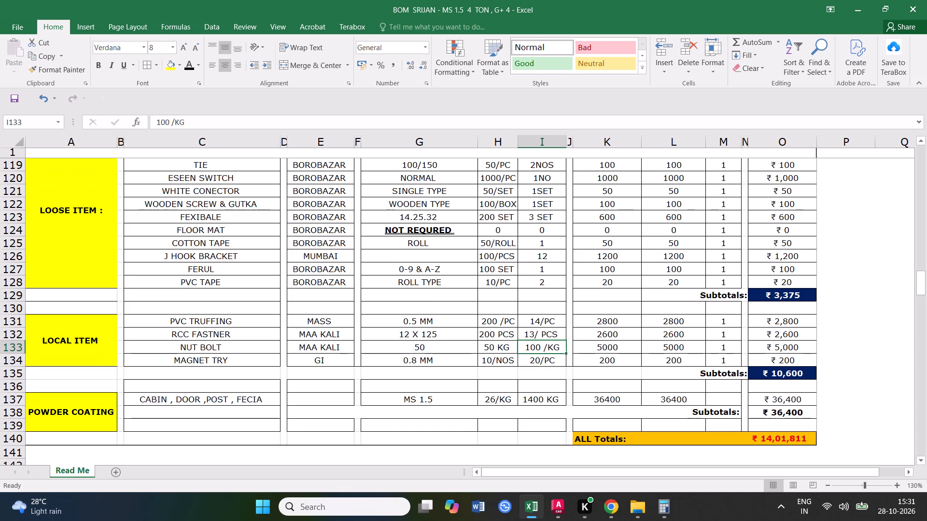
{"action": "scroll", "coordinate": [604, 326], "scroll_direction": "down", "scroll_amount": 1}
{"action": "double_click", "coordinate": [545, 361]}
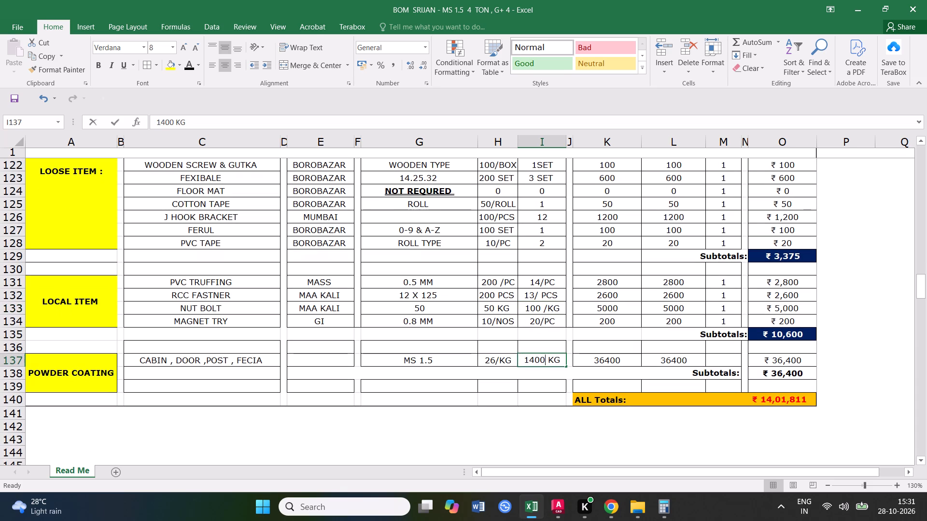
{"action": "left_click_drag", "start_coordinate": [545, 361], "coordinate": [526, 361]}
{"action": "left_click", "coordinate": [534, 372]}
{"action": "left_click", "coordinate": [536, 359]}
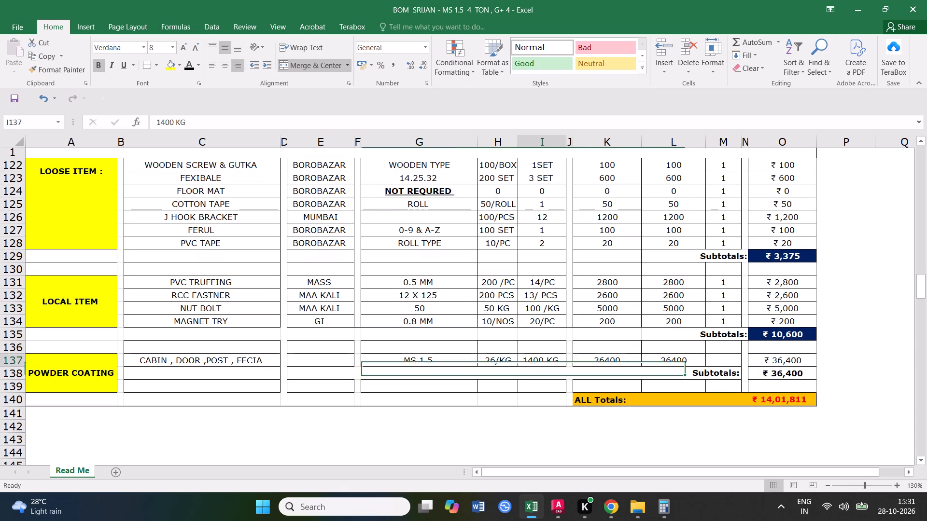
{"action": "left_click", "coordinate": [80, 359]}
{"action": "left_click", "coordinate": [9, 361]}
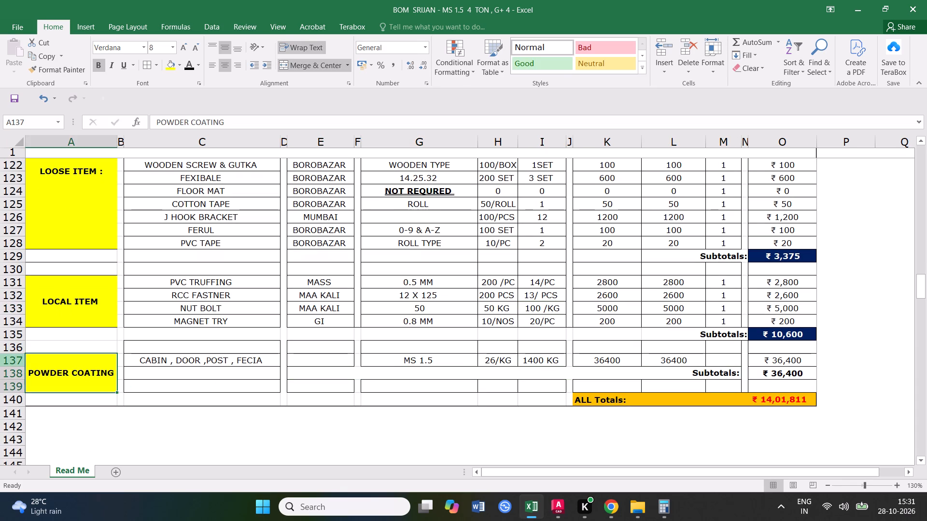
Save the workbook with the updated ALL Totals formula.
{"action": "left_click", "coordinate": [14, 103]}
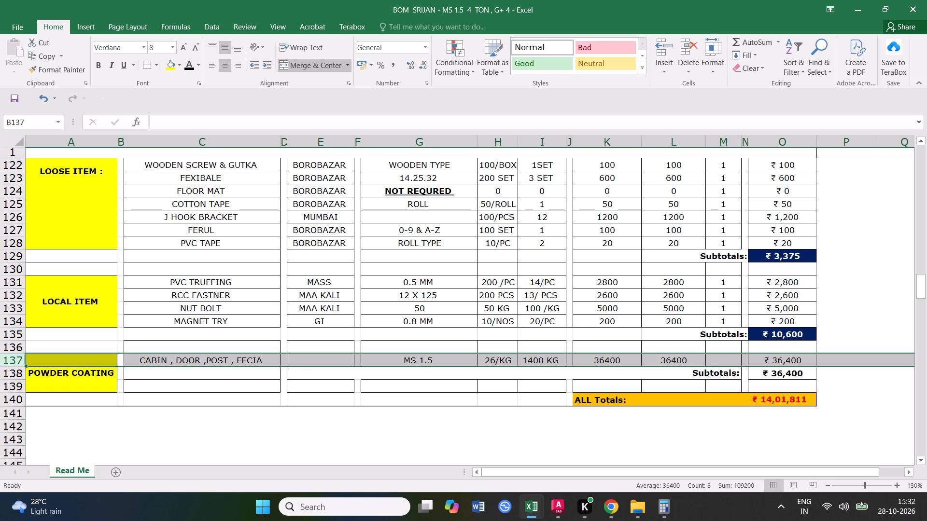
{"action": "triple_click", "coordinate": [23, 94]}
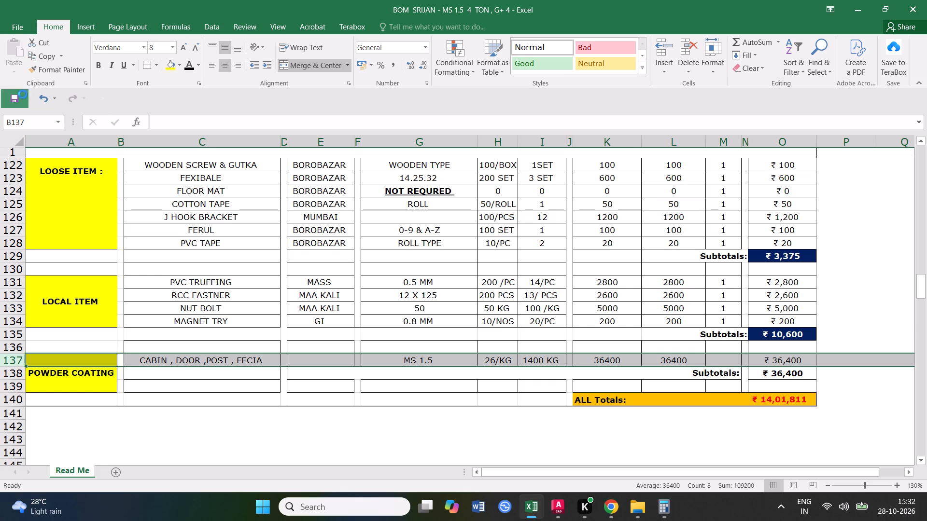
{"action": "left_click", "coordinate": [23, 94]}
{"action": "left_click", "coordinate": [222, 242]}
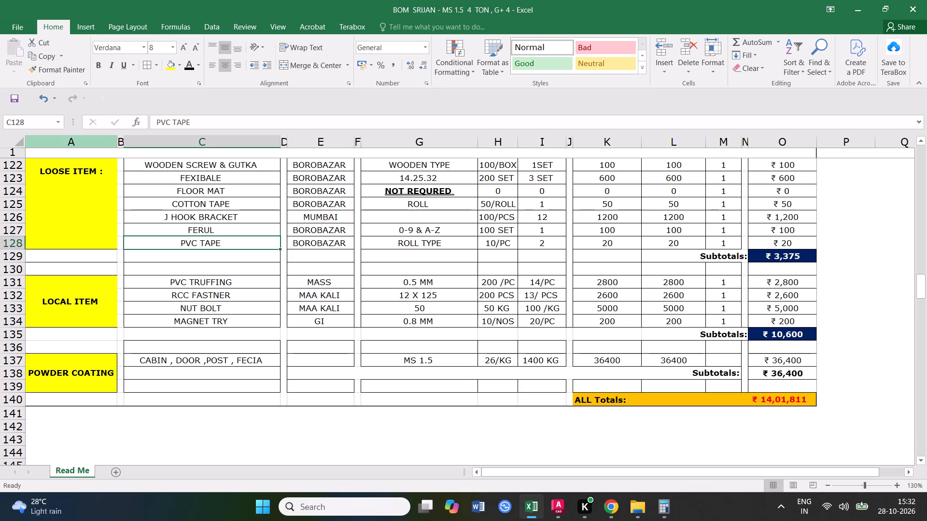
{"action": "left_click", "coordinate": [12, 99]}
{"action": "triple_click", "coordinate": [18, 99]}
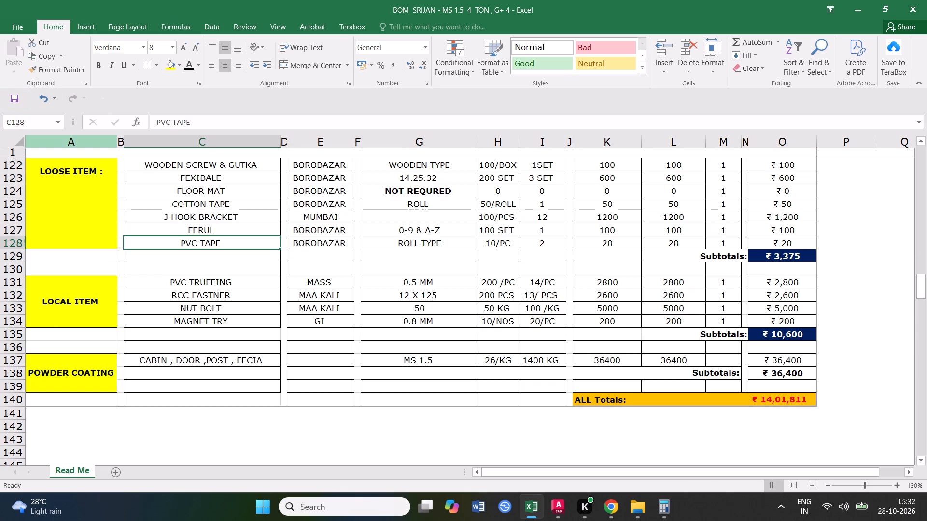
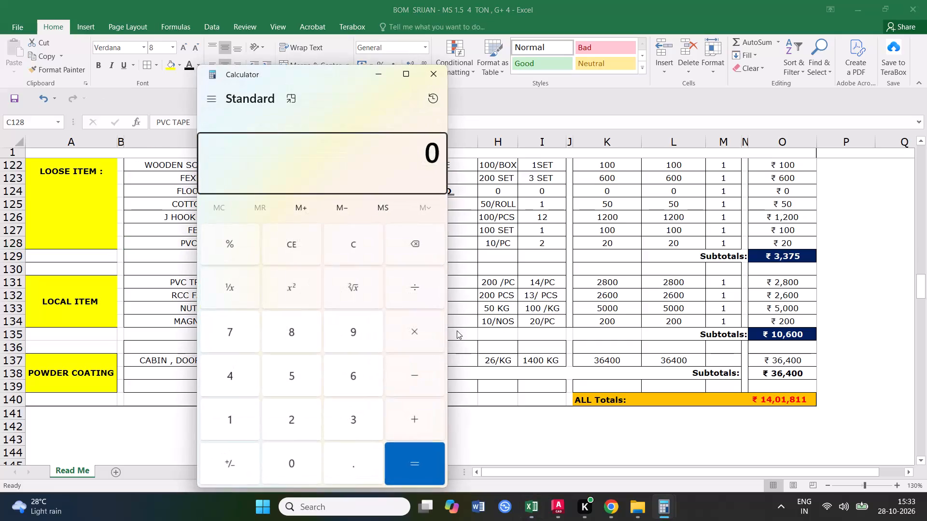
Divide 27000 by 26 in the calculator to work out the powder coating weight, and close the calculator.
{"action": "type", "text": "27"}
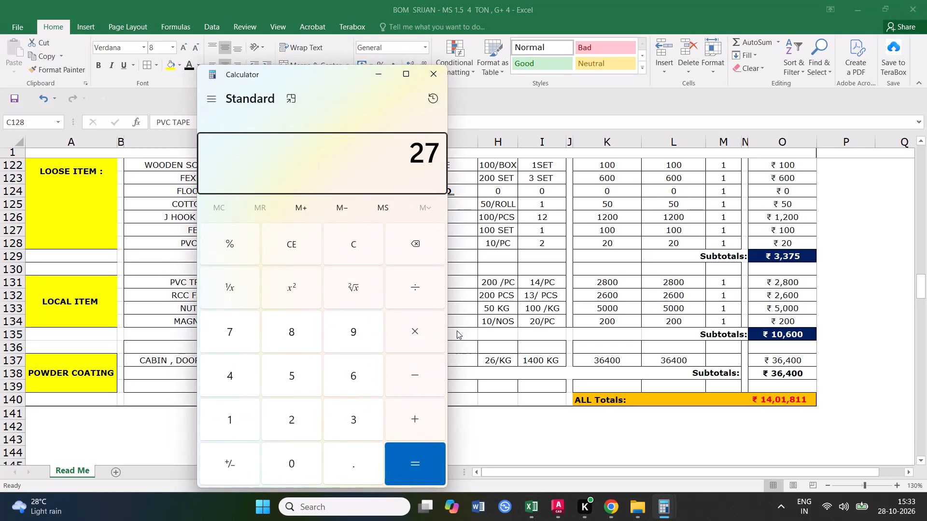
{"action": "type", "text": "000"}
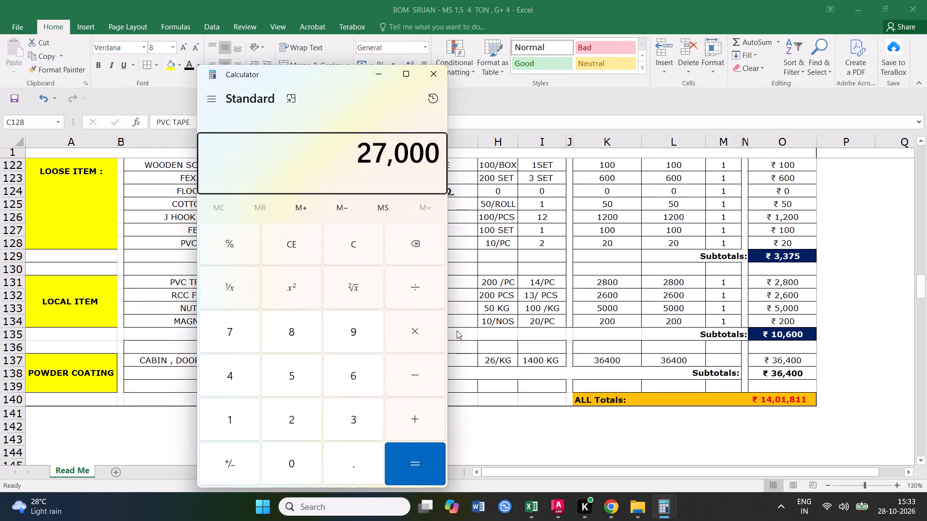
{"action": "key", "text": "slash"}
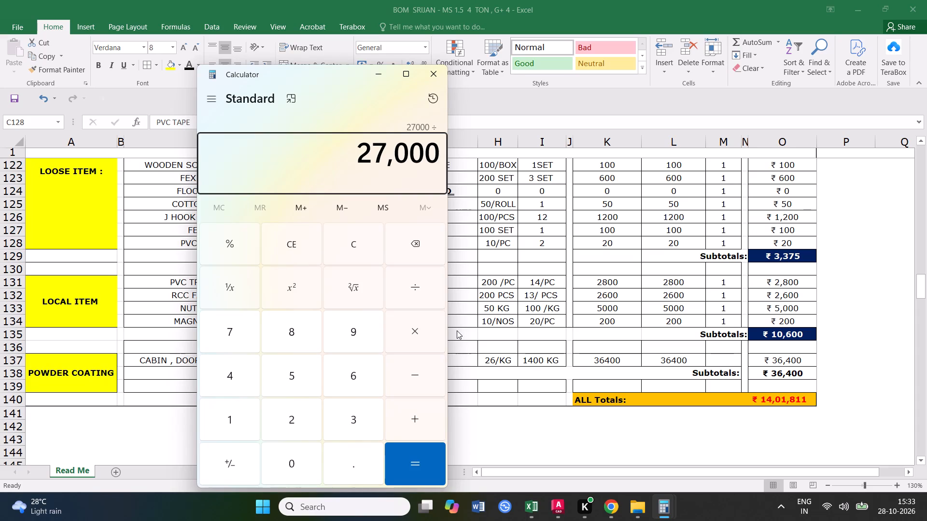
{"action": "type", "text": "26"}
{"action": "key", "text": "Return"}
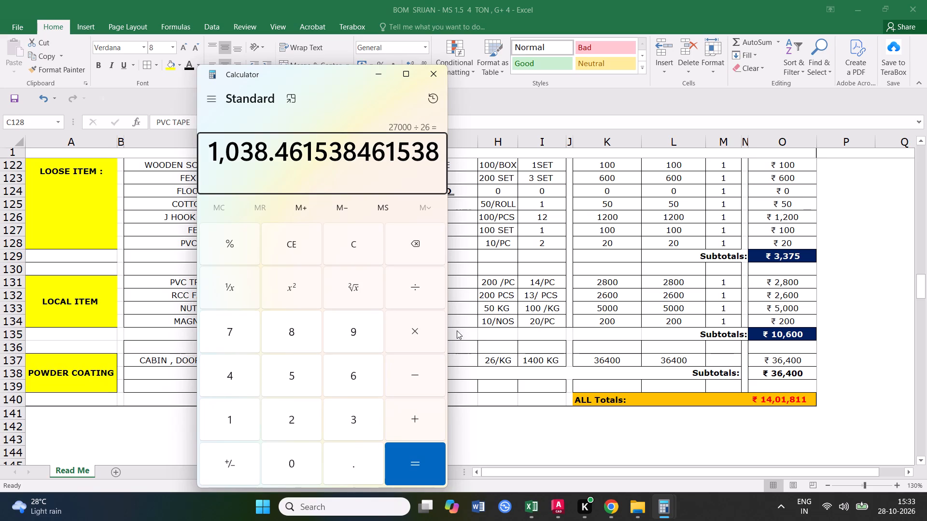
{"action": "left_click", "coordinate": [436, 66]}
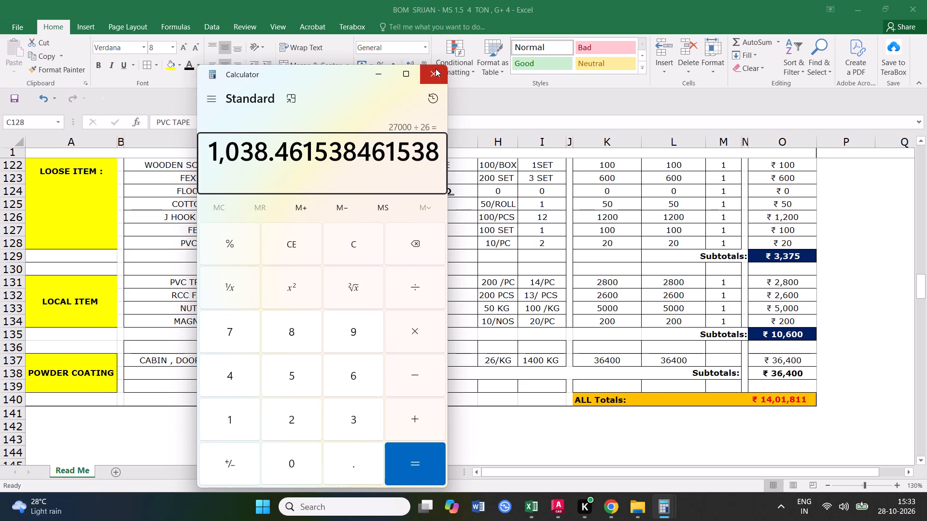
{"action": "left_click", "coordinate": [435, 75]}
Set the POWDER COATING quantity in cell I137 to 1050KG.
{"action": "double_click", "coordinate": [545, 359]}
{"action": "left_click_drag", "start_coordinate": [548, 361], "coordinate": [530, 361]}
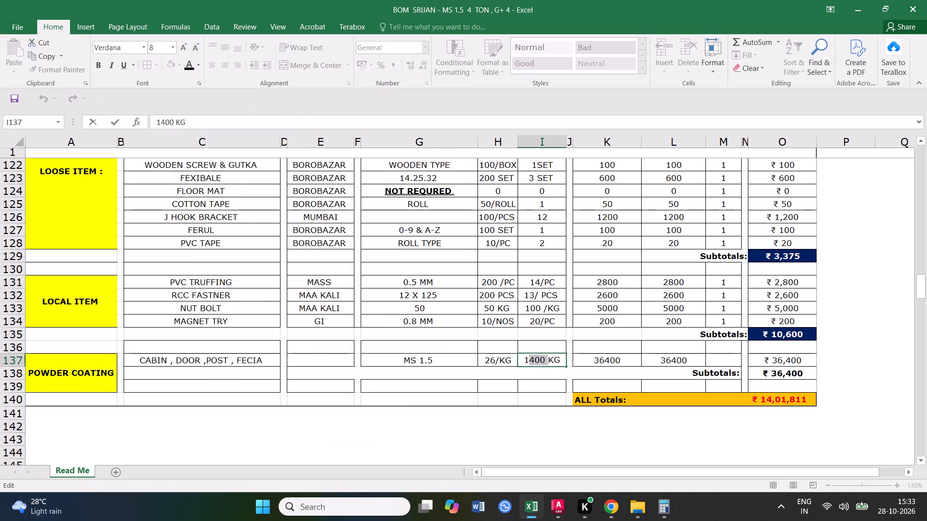
{"action": "left_click_drag", "start_coordinate": [530, 361], "coordinate": [525, 361]}
{"action": "type", "text": "1050"}
{"action": "left_click", "coordinate": [544, 375]}
Multiply 1050 by 26 in the calculator and enter 27300 as the POWDER COATING unit price in K137.
{"action": "left_click", "coordinate": [620, 357]}
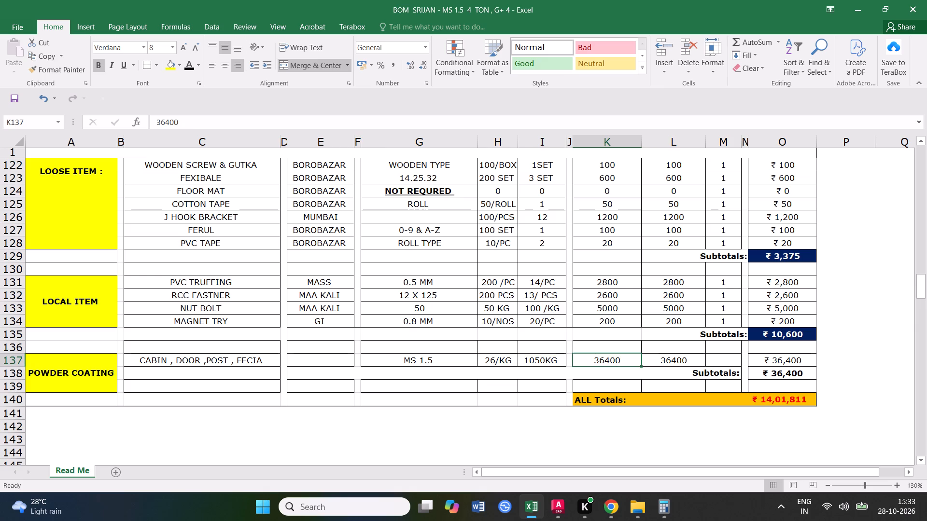
{"action": "type", "text": "1050*26"}
{"action": "key", "text": "Return"}
{"action": "left_click", "coordinate": [437, 73]}
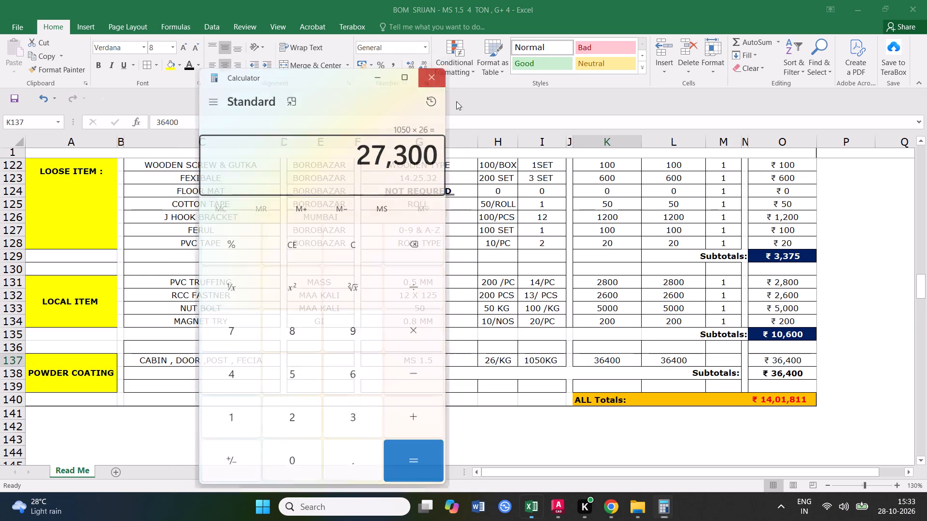
{"action": "type", "text": "23"}
{"action": "key", "text": "BackSpace"}
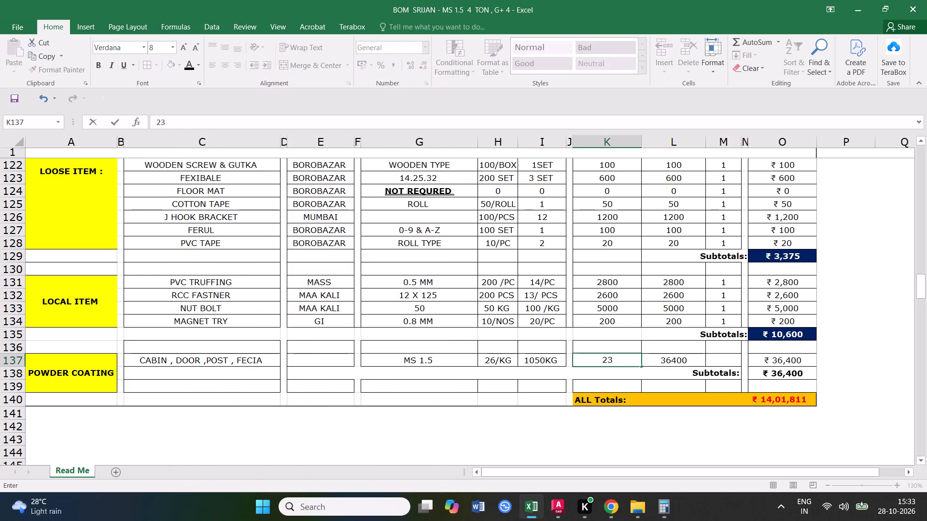
{"action": "type", "text": "7300"}
{"action": "left_click", "coordinate": [586, 373]}
Fill the unit price from K137 across into the PRICE cell L137.
{"action": "left_click", "coordinate": [612, 361]}
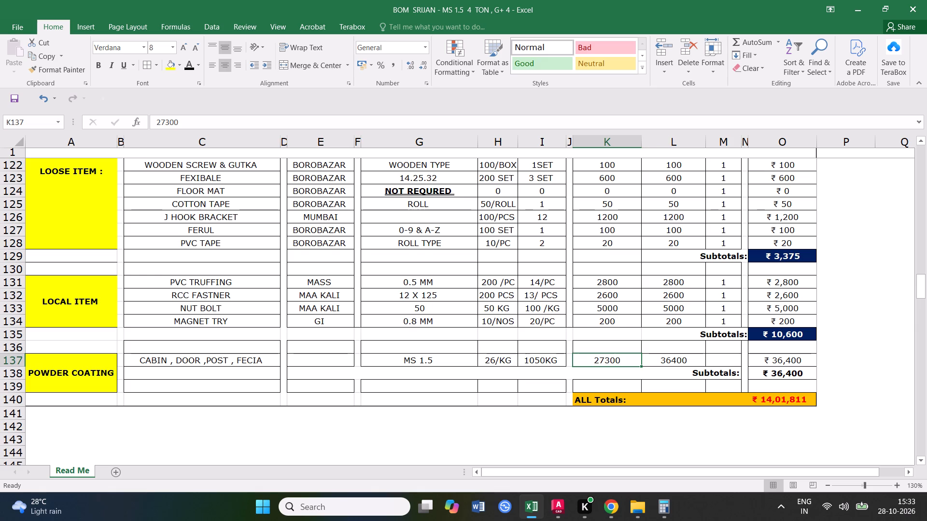
{"action": "left_click_drag", "start_coordinate": [640, 366], "coordinate": [684, 363]}
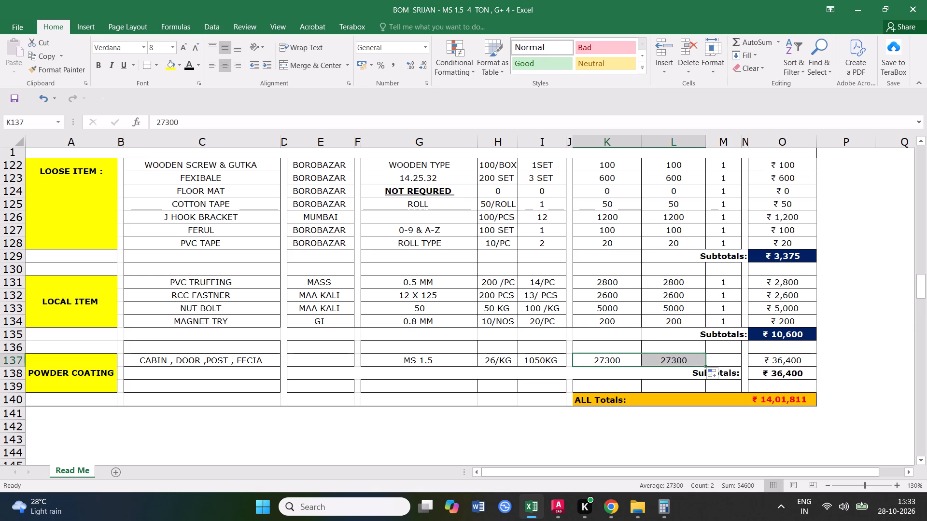
Set the POWDER COATING total price in O137 to the formula =L137.
{"action": "left_click", "coordinate": [784, 361]}
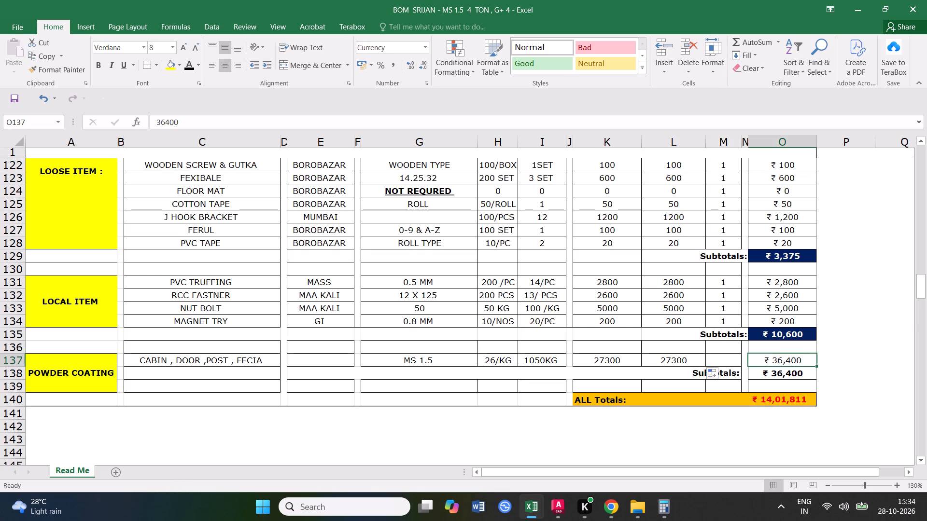
{"action": "key", "text": "equal"}
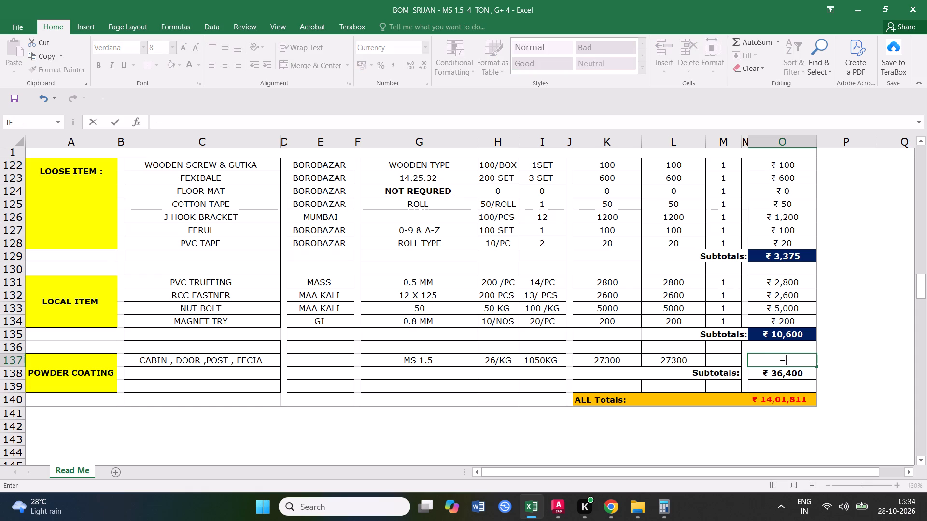
{"action": "type", "text": "L137"}
{"action": "key", "text": "Return"}
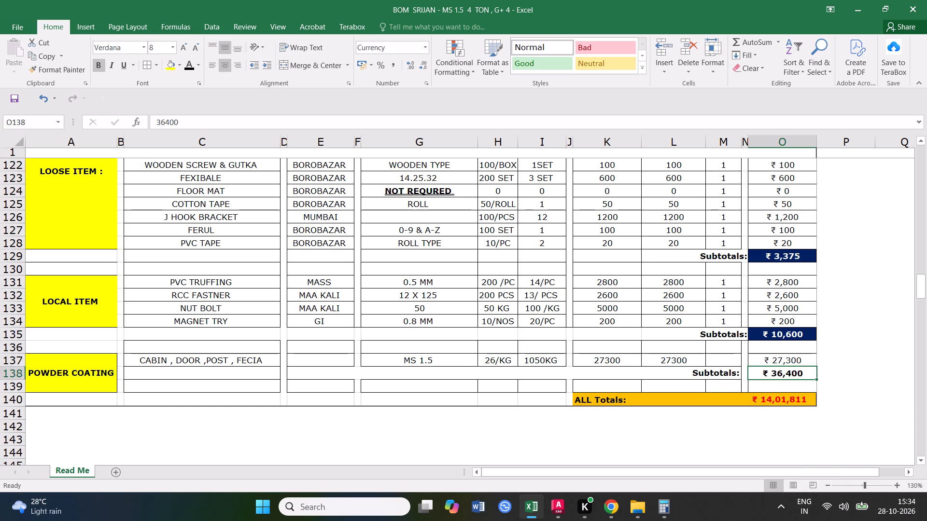
{"action": "left_click", "coordinate": [657, 364]}
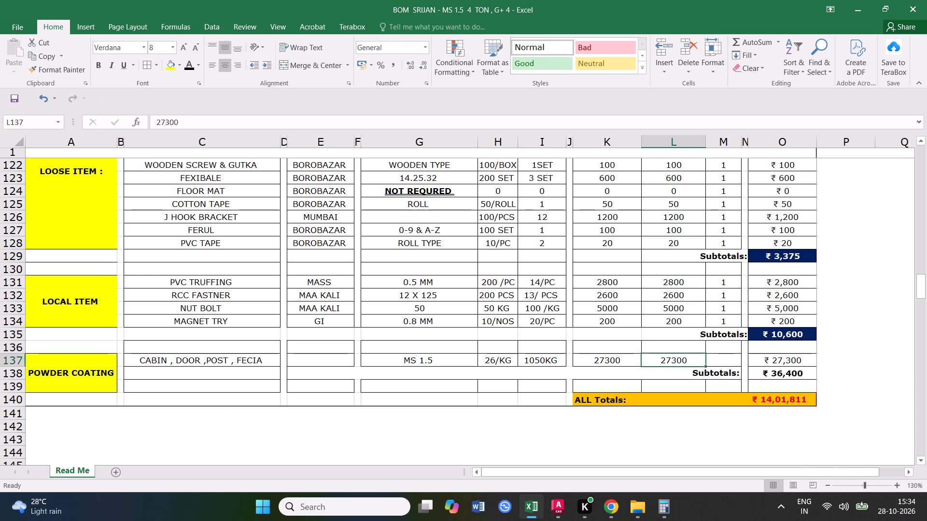
{"action": "left_click", "coordinate": [697, 362]}
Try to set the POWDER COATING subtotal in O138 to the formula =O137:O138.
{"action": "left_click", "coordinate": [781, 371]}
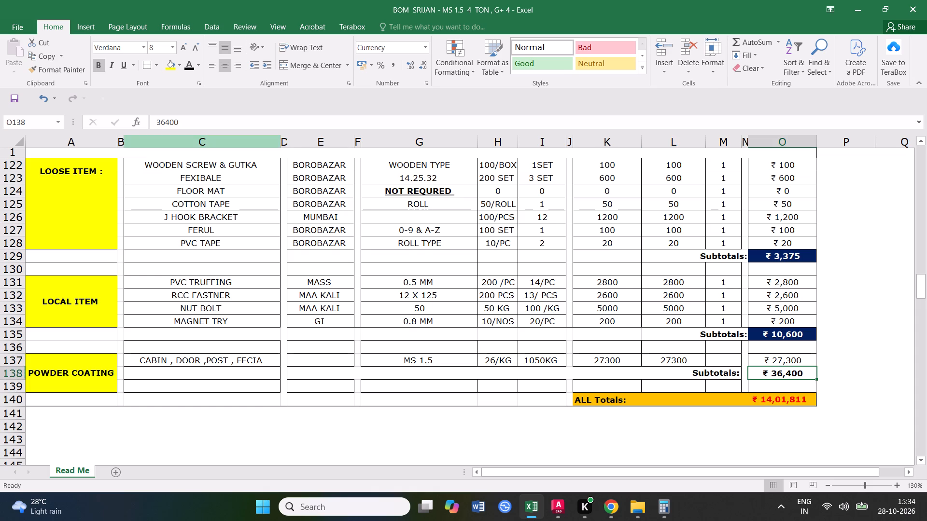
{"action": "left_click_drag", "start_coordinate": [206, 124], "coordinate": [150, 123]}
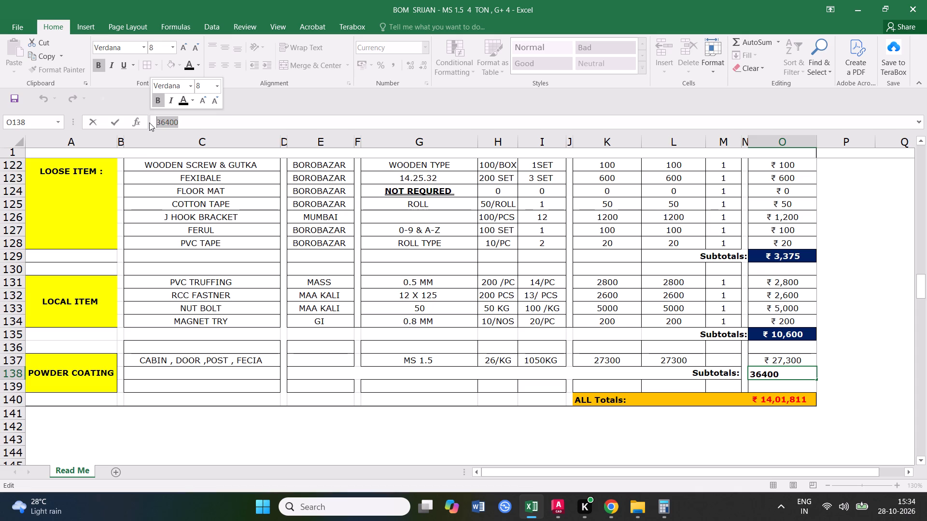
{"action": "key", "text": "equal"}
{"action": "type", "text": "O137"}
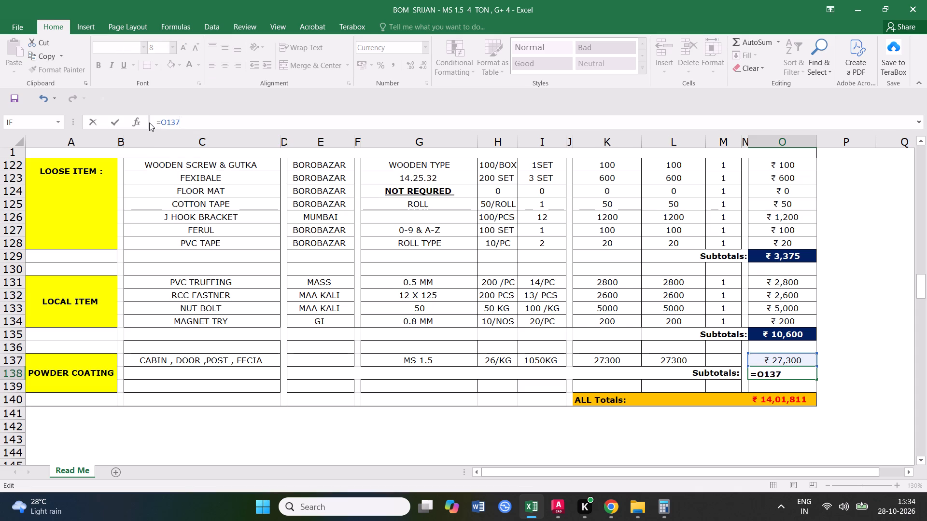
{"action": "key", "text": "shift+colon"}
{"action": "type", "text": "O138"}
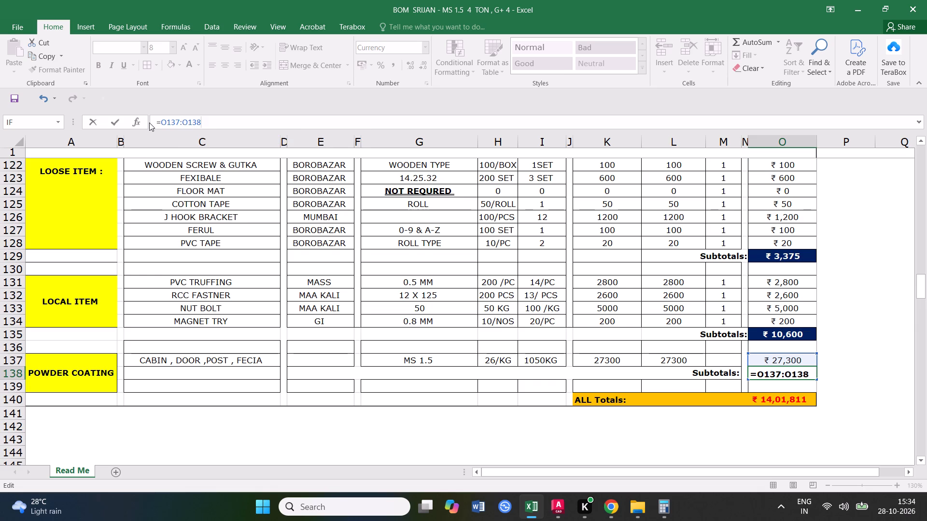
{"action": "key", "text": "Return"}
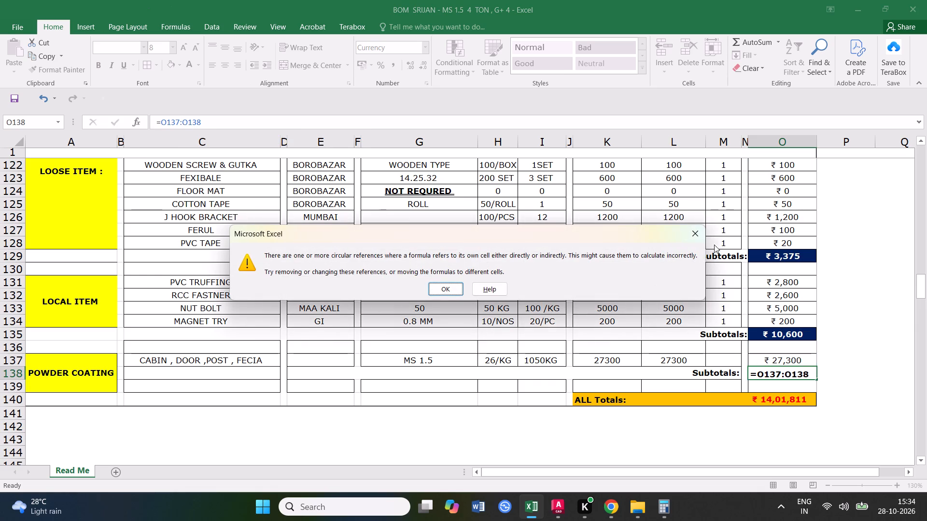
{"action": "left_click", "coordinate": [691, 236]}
Correct the POWDER COATING subtotal formula in O138 to =O137.
{"action": "left_click", "coordinate": [797, 362]}
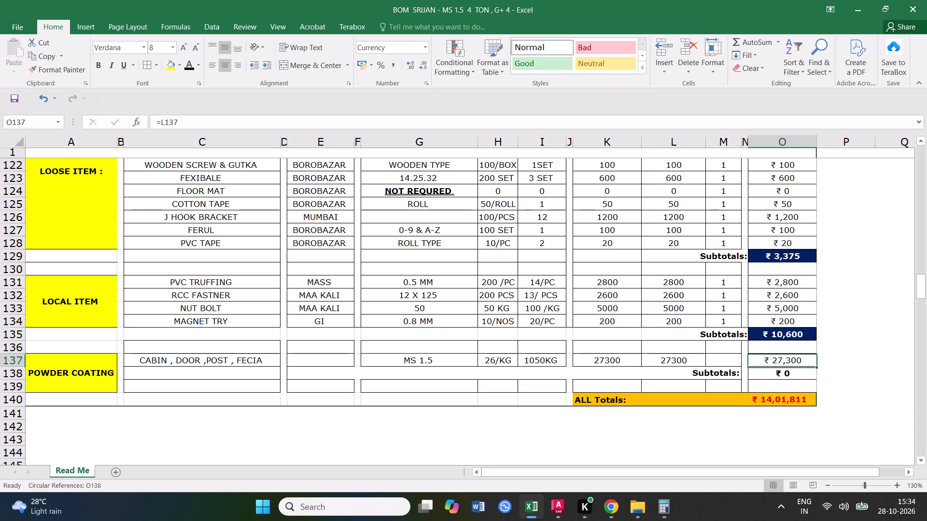
{"action": "left_click", "coordinate": [787, 375]}
{"action": "left_click", "coordinate": [211, 126]}
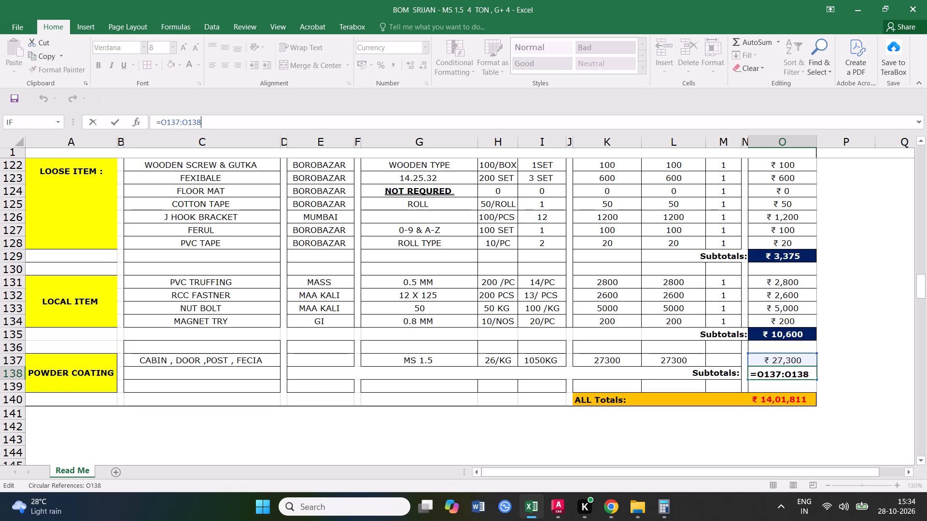
{"action": "key", "text": "BackSpace"}
{"action": "key", "text": "BackSpace"}
{"action": "key", "text": "BackSpace"}
{"action": "key", "text": "BackSpace"}
{"action": "key", "text": "BackSpace"}
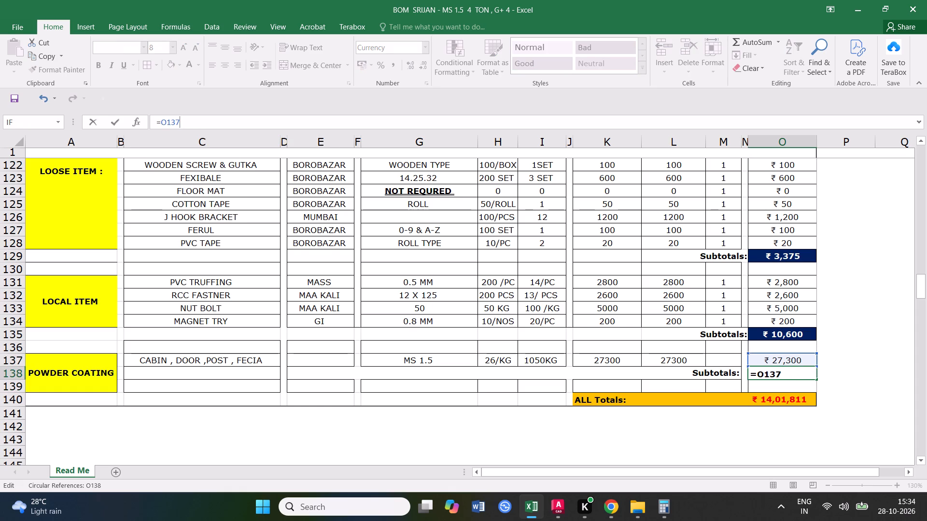
{"action": "key", "text": "Return"}
{"action": "left_click", "coordinate": [542, 346]}
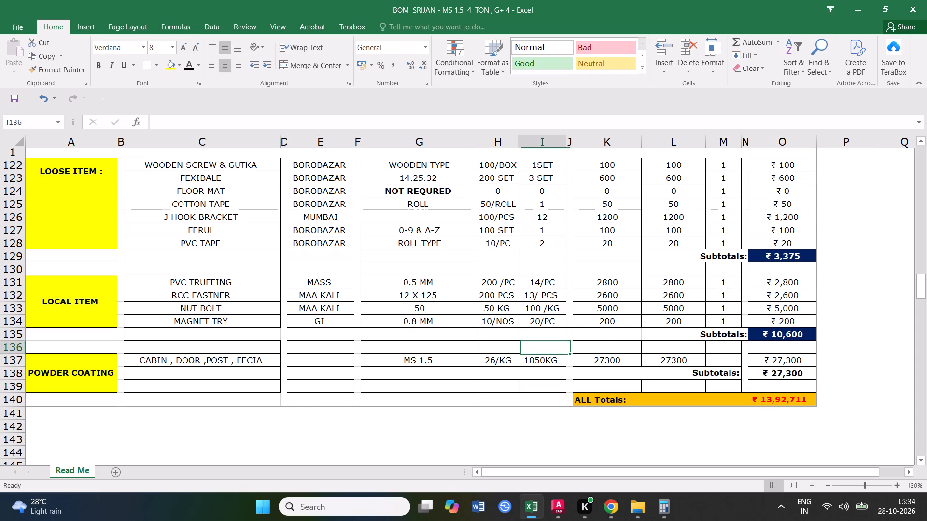
Save the workbook with the updated POWDER COATING figures.
{"action": "triple_click", "coordinate": [4, 98]}
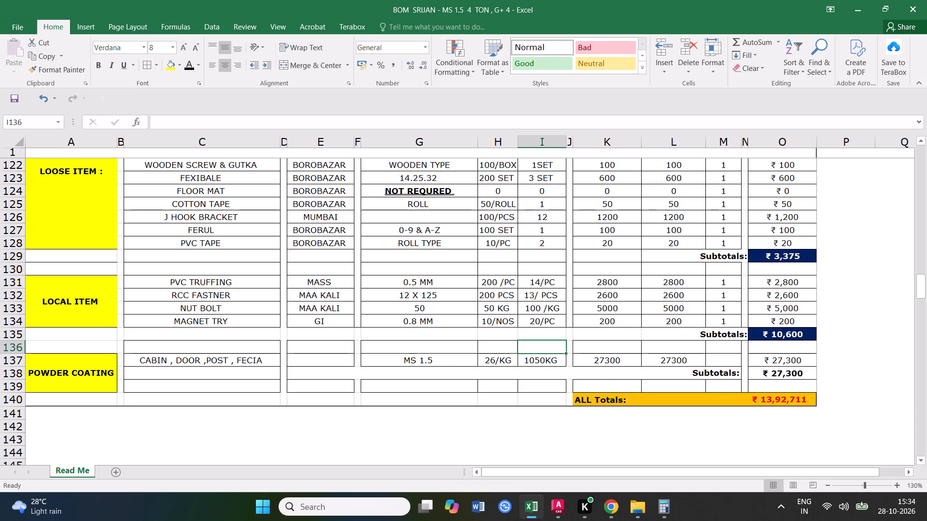
{"action": "triple_click", "coordinate": [22, 95]}
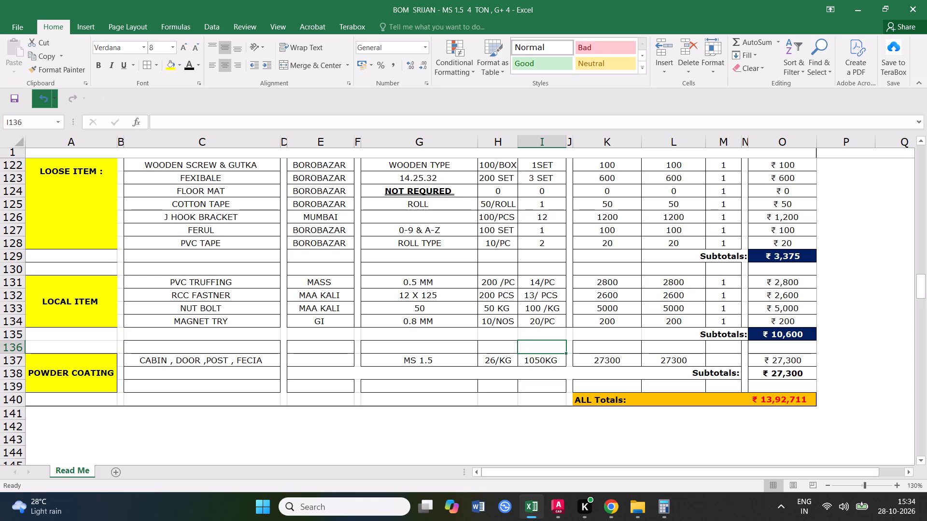
{"action": "triple_click", "coordinate": [15, 97]}
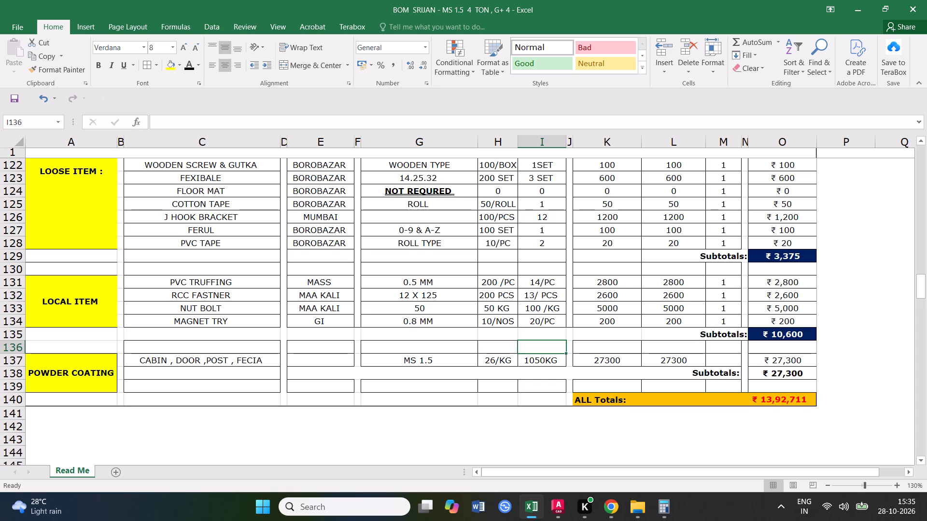
{"action": "double_click", "coordinate": [9, 103]}
Review the bill of materials sections from POWDER COATING back up to the sheet header.
{"action": "scroll", "coordinate": [523, 324], "scroll_direction": "up", "scroll_amount": 15}
{"action": "scroll", "coordinate": [249, 289], "scroll_direction": "up", "scroll_amount": 6}
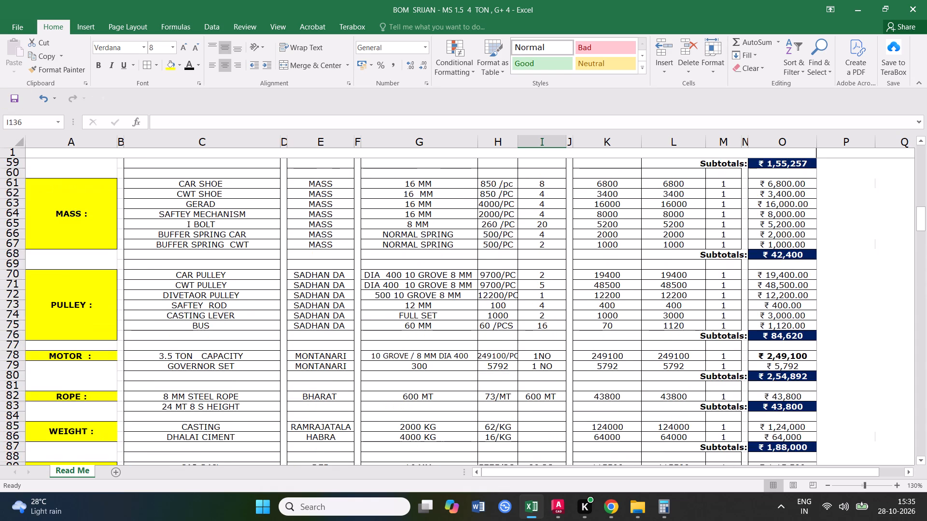
{"action": "scroll", "coordinate": [250, 289], "scroll_direction": "up", "scroll_amount": 10}
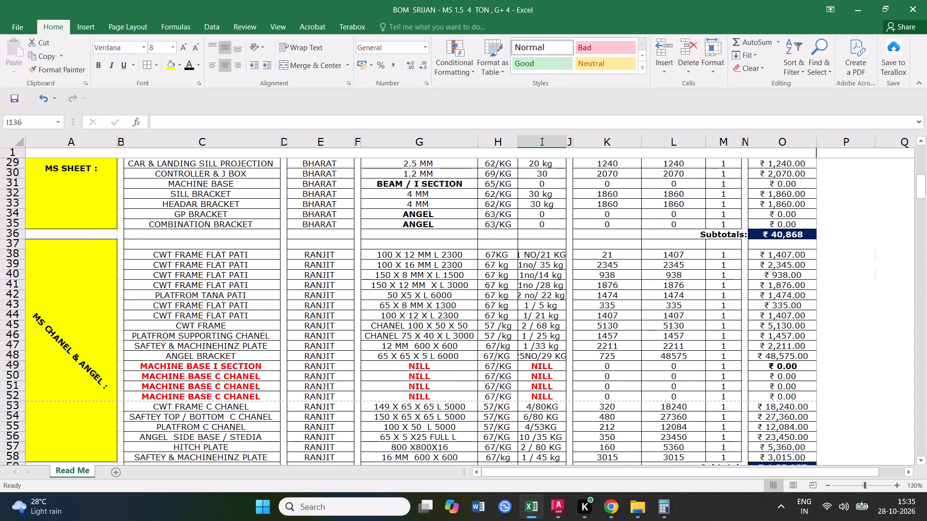
{"action": "scroll", "coordinate": [393, 316], "scroll_direction": "up", "scroll_amount": 5}
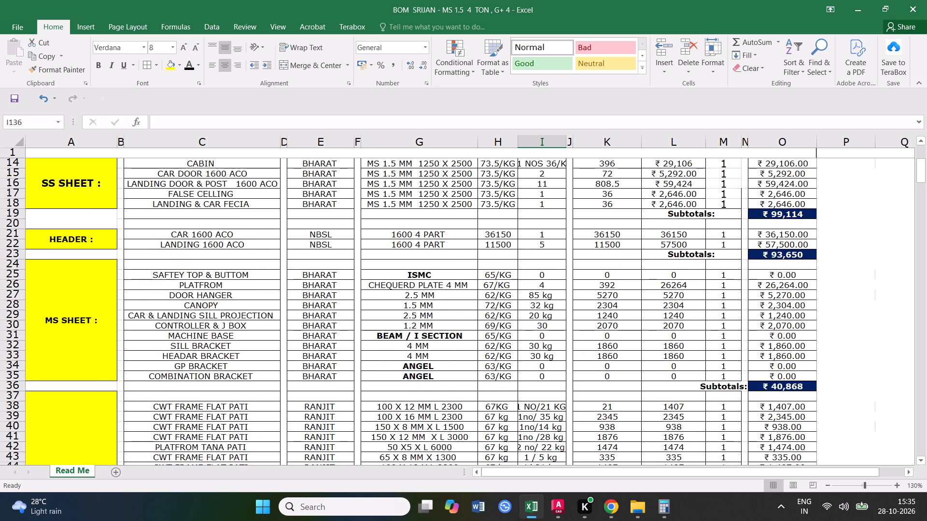
{"action": "scroll", "coordinate": [362, 320], "scroll_direction": "up", "scroll_amount": 9}
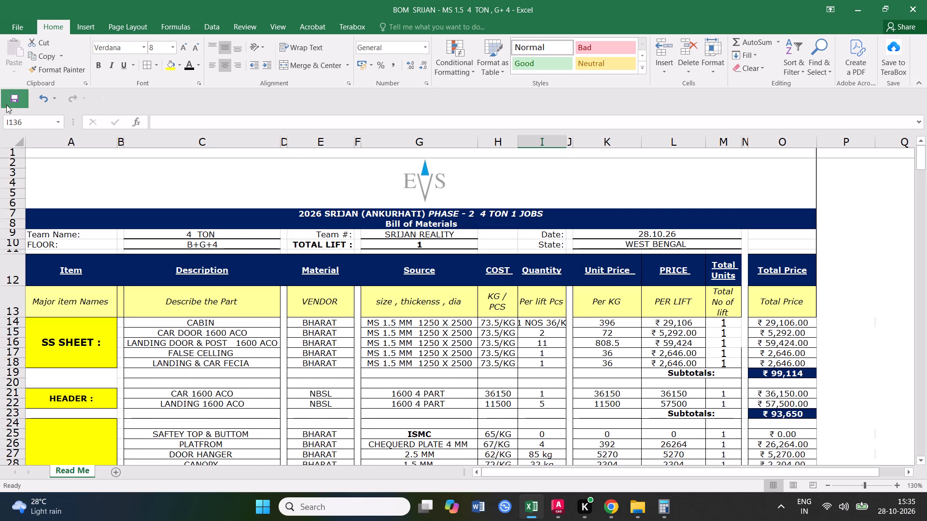
Save the workbook again and minimize its window to show the desktop.
{"action": "triple_click", "coordinate": [8, 104]}
{"action": "scroll", "coordinate": [489, 293], "scroll_direction": "up", "scroll_amount": 3}
{"action": "triple_click", "coordinate": [20, 100]}
{"action": "left_click", "coordinate": [852, 16]}
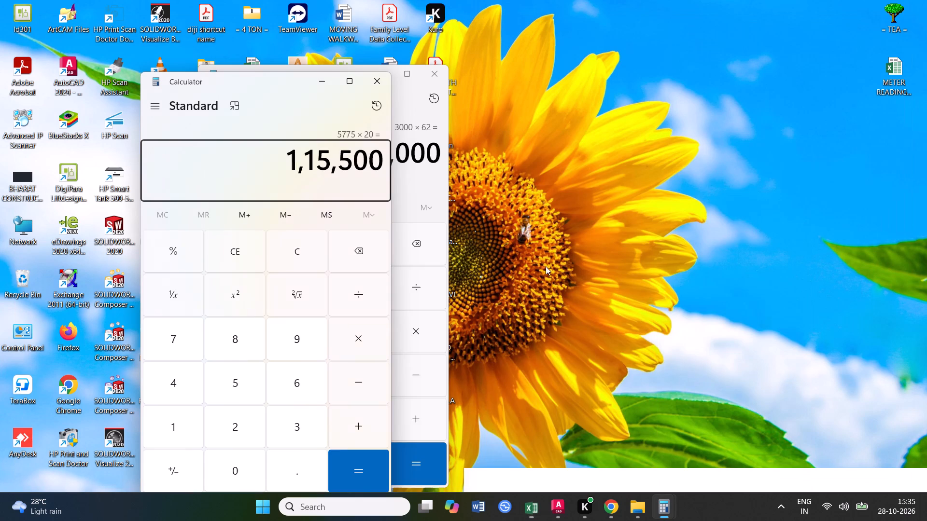